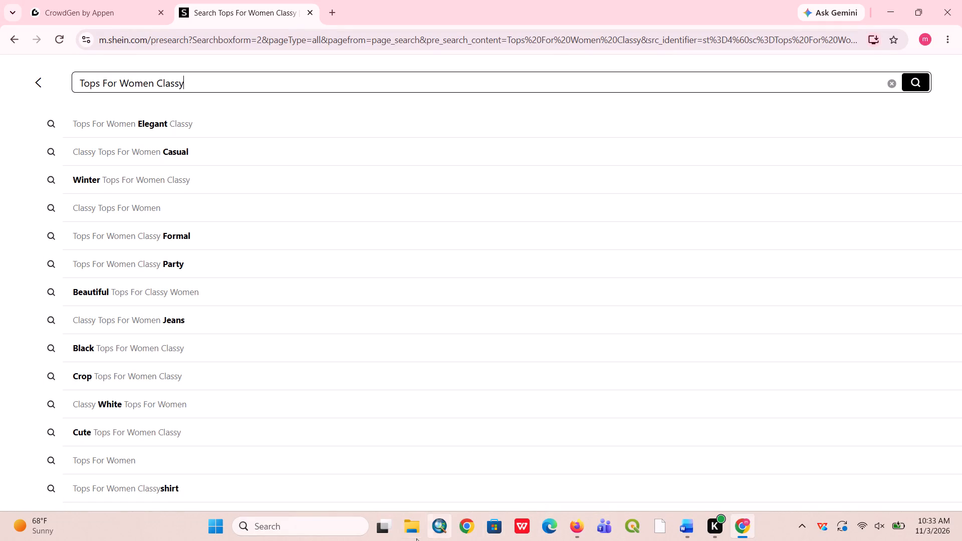
Open ArcMap with a blank untitled map, dismissing the Getting Started dialog.
click(440, 529)
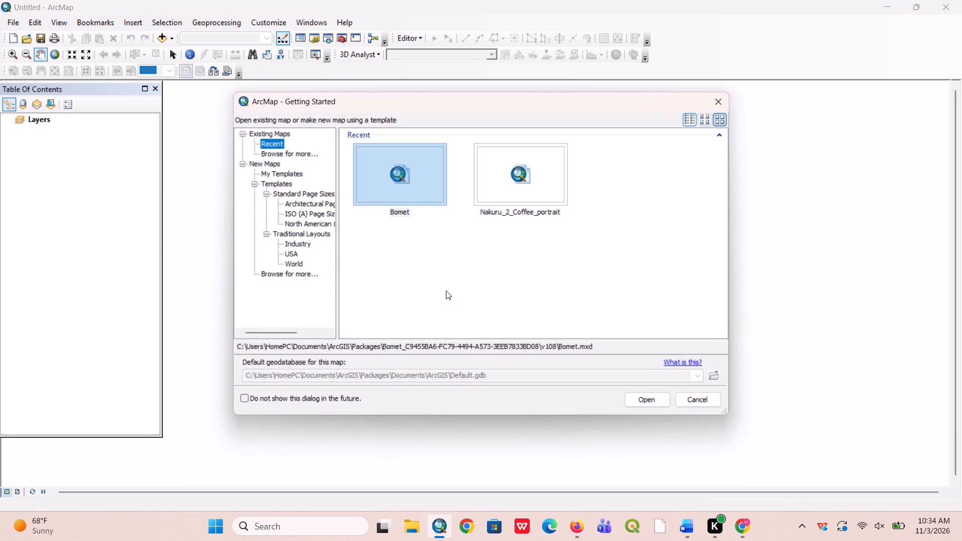
click(717, 102)
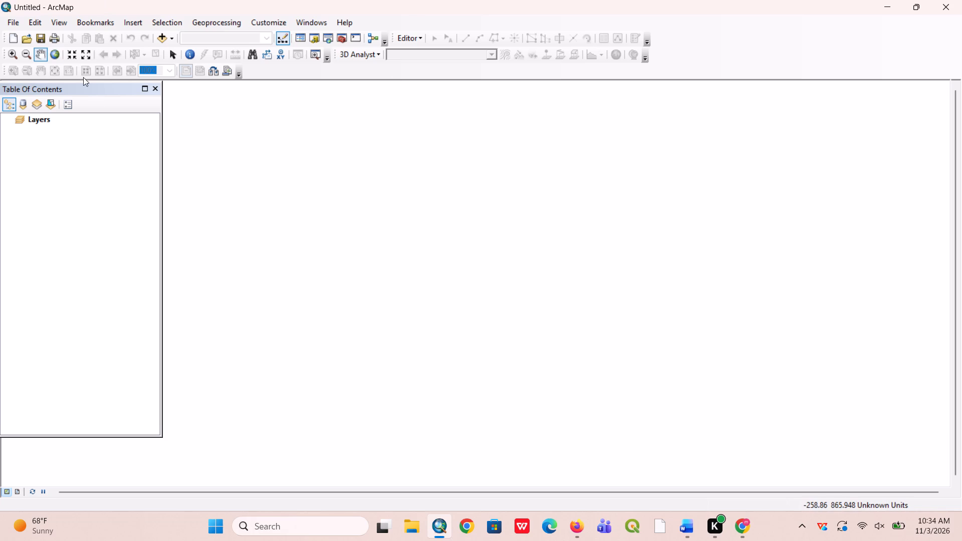
Add the ke_subcounty shapefile to the empty map.
click(172, 36)
click(217, 53)
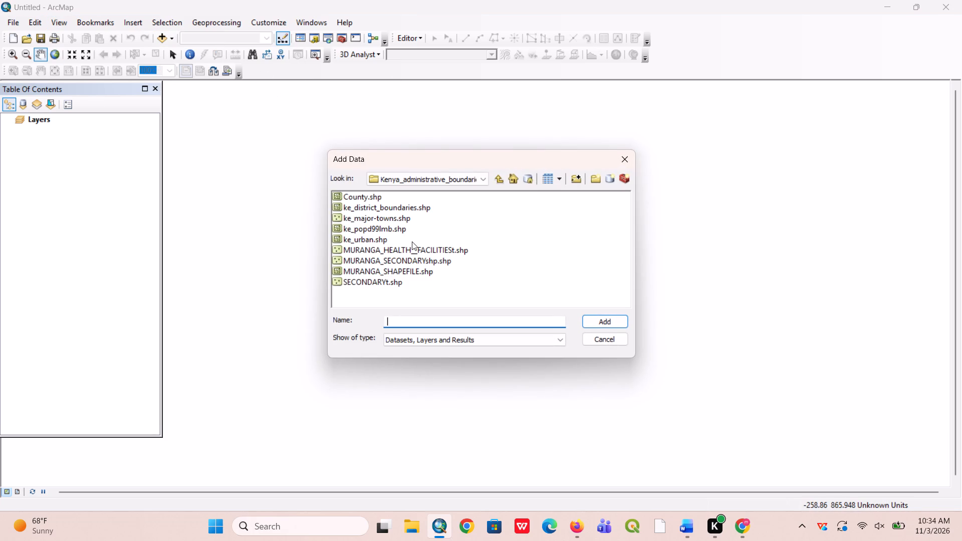
Create a folder connection to the ALL KENYA DATA folder inside Documents.
click(576, 176)
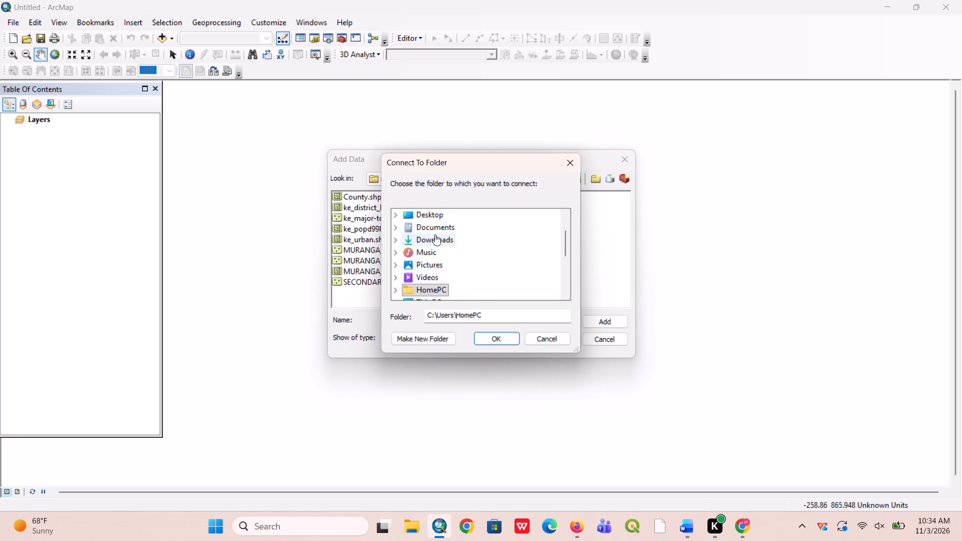
click(435, 228)
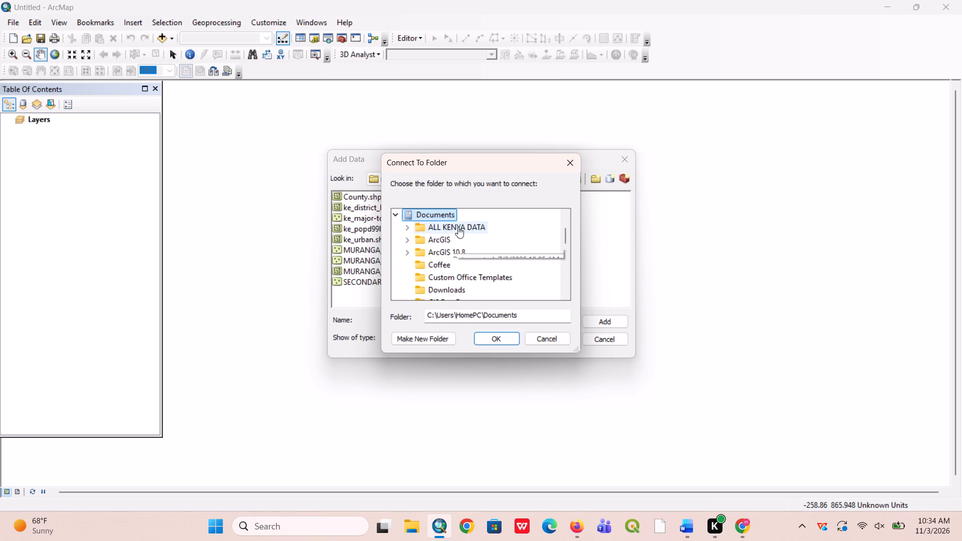
click(458, 227)
click(496, 338)
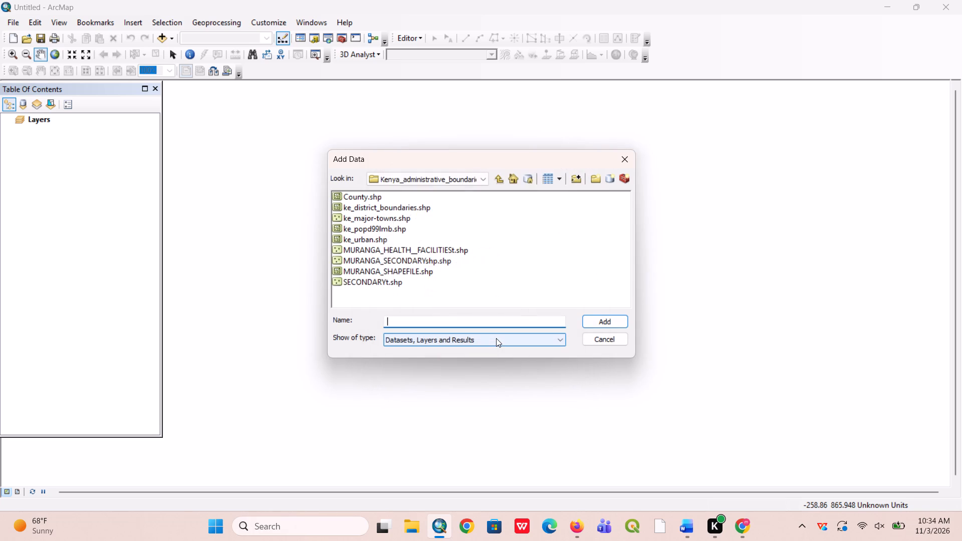
Add ke_subcounty.shp from the ke_subcounty folder of the ALL KENYA DATA connection to the map.
click(489, 177)
click(485, 177)
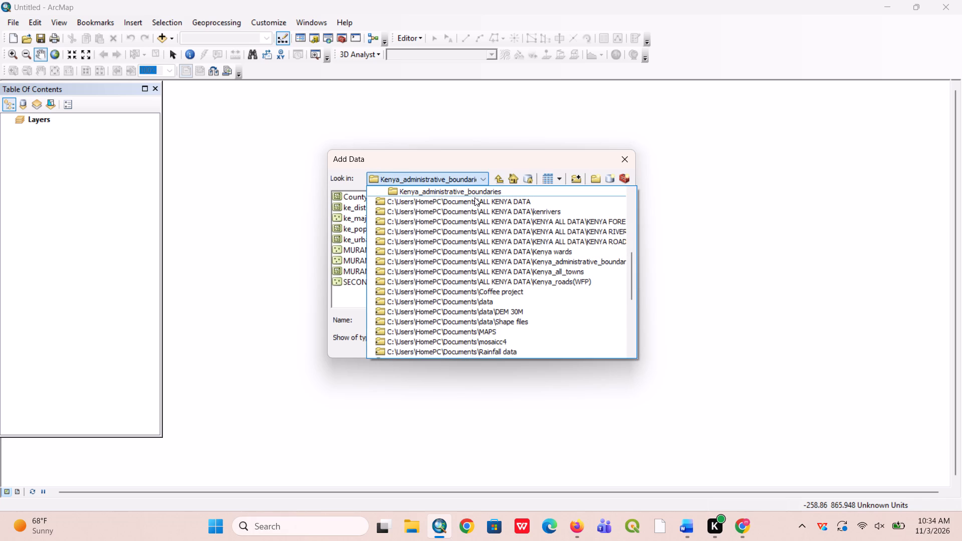
click(474, 197)
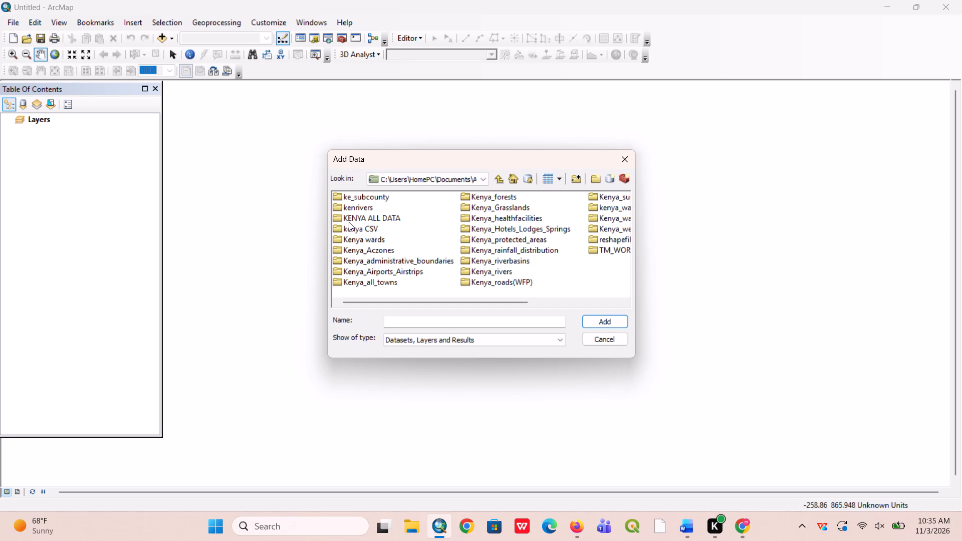
click(372, 194)
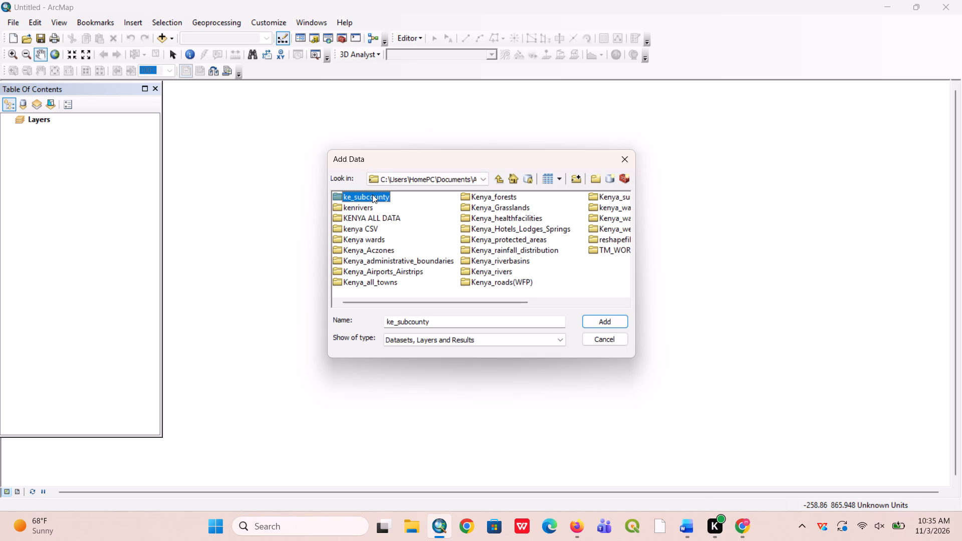
click(597, 321)
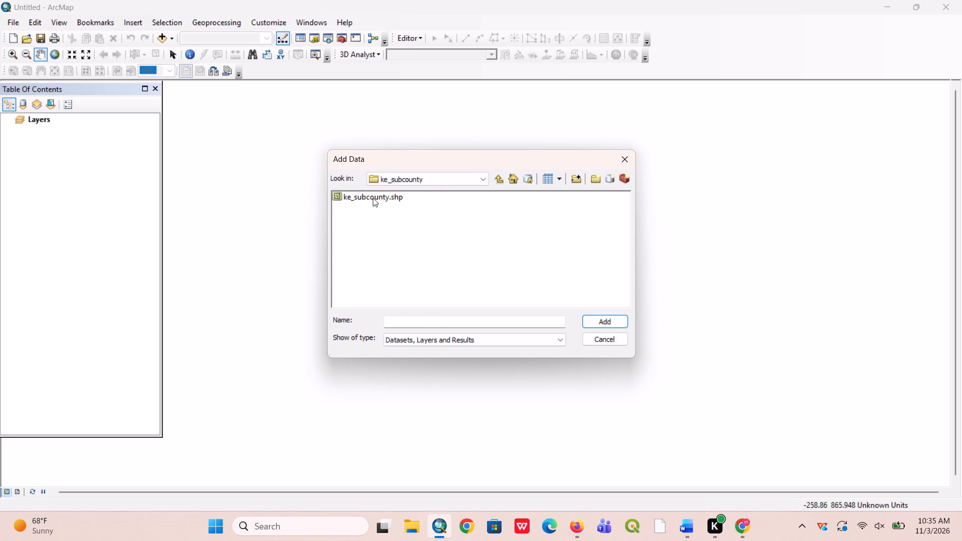
click(373, 198)
click(604, 316)
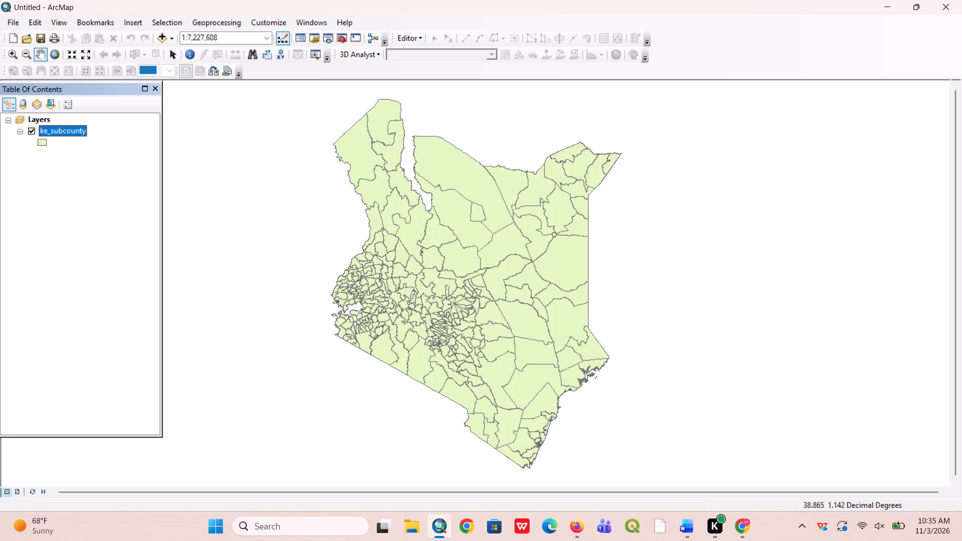
Change the fill colour of the ke_subcounty layer to white.
drag(511, 264, 532, 282)
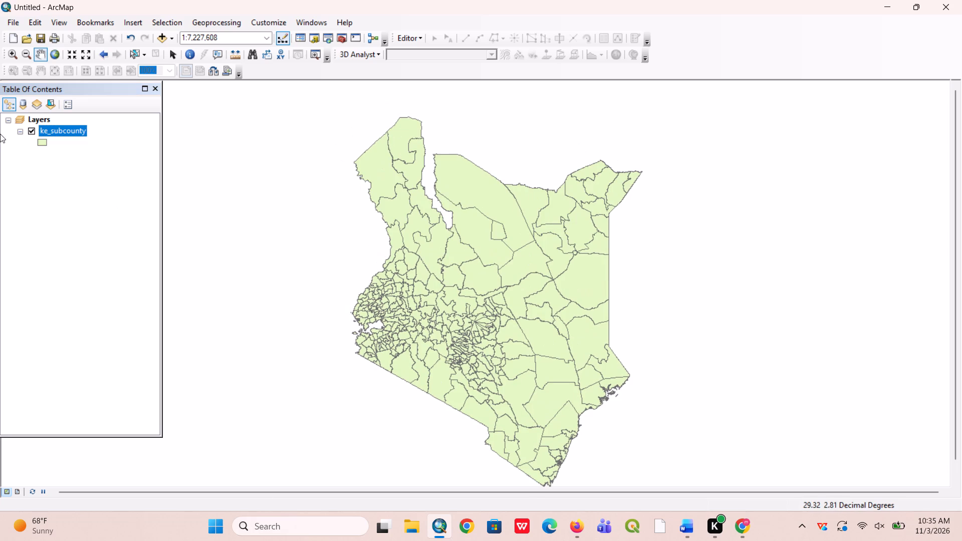
right_click(43, 143)
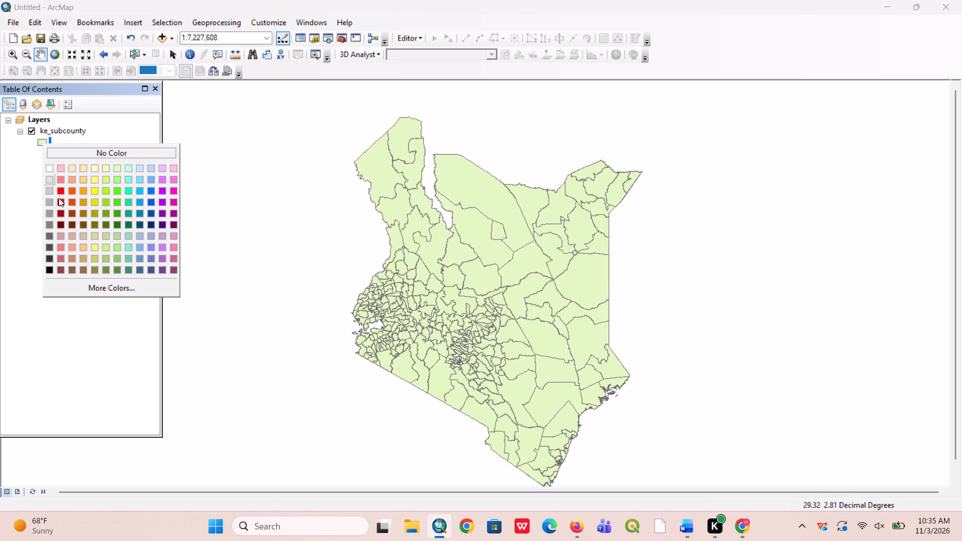
click(50, 167)
Add ke_subcounty.shp to the map again as a second layer.
scroll(479, 285, up, 1)
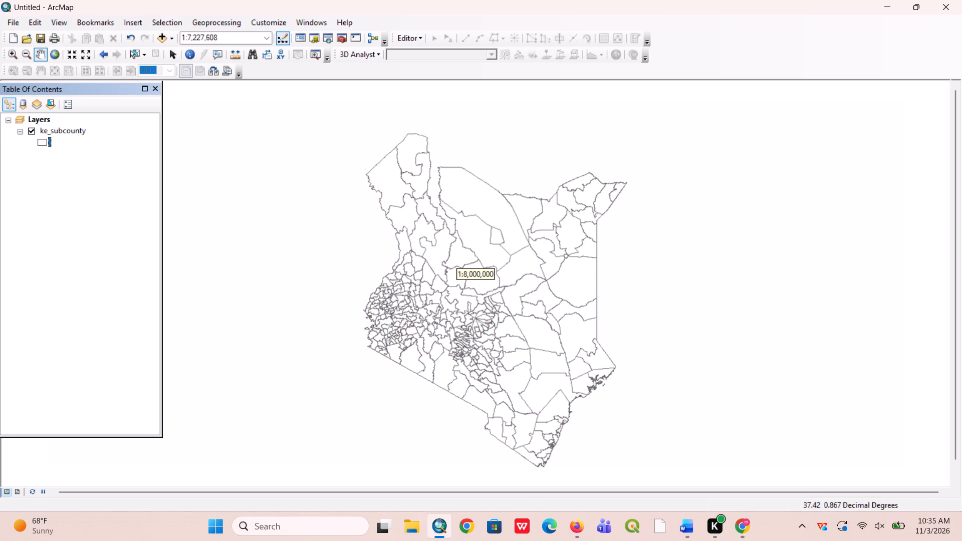
scroll(479, 285, down, 2)
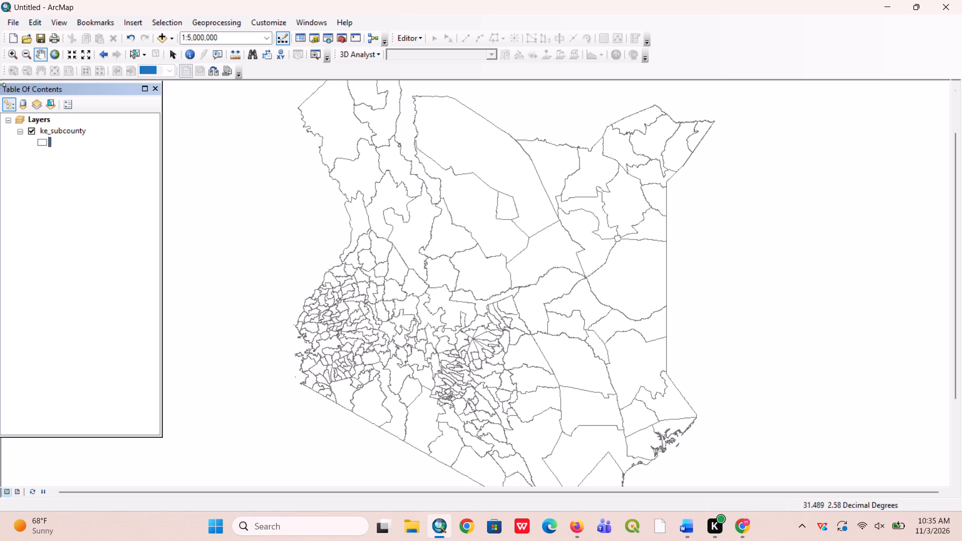
click(172, 37)
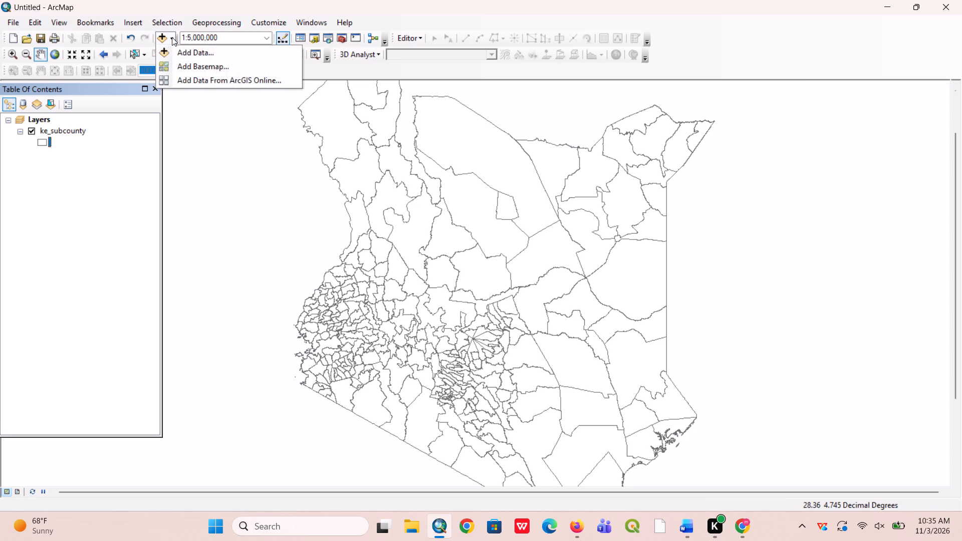
click(194, 55)
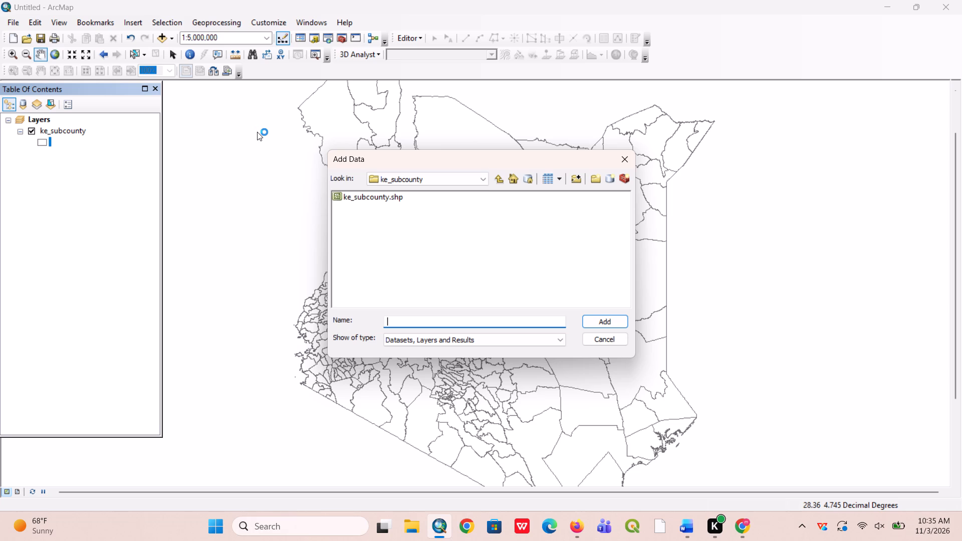
click(362, 197)
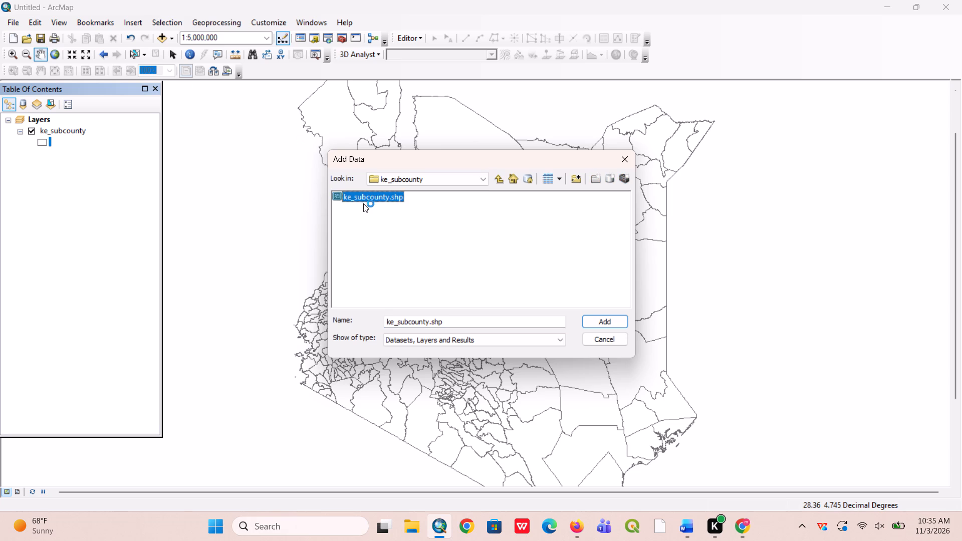
click(612, 316)
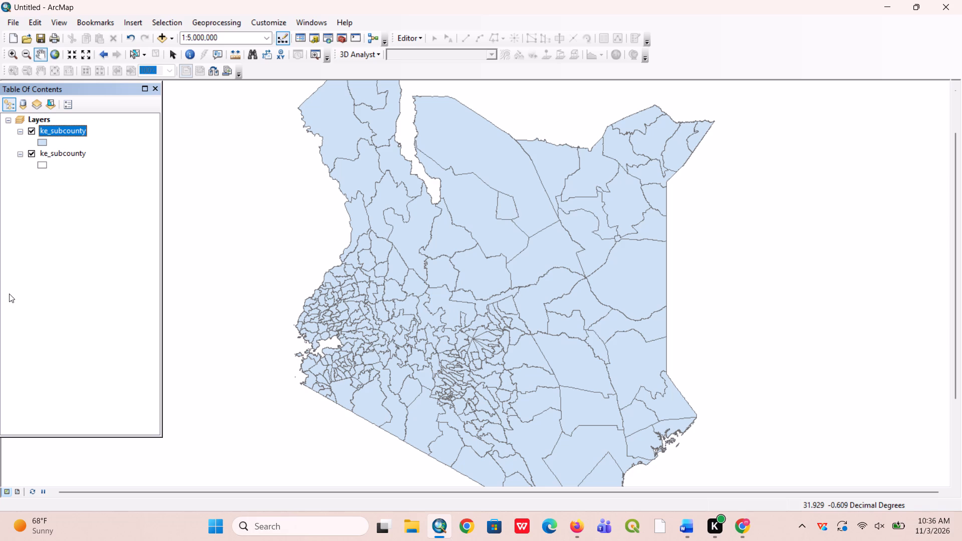
Apply the Hollow symbol to the upper ke_subcounty layer.
click(40, 142)
click(284, 183)
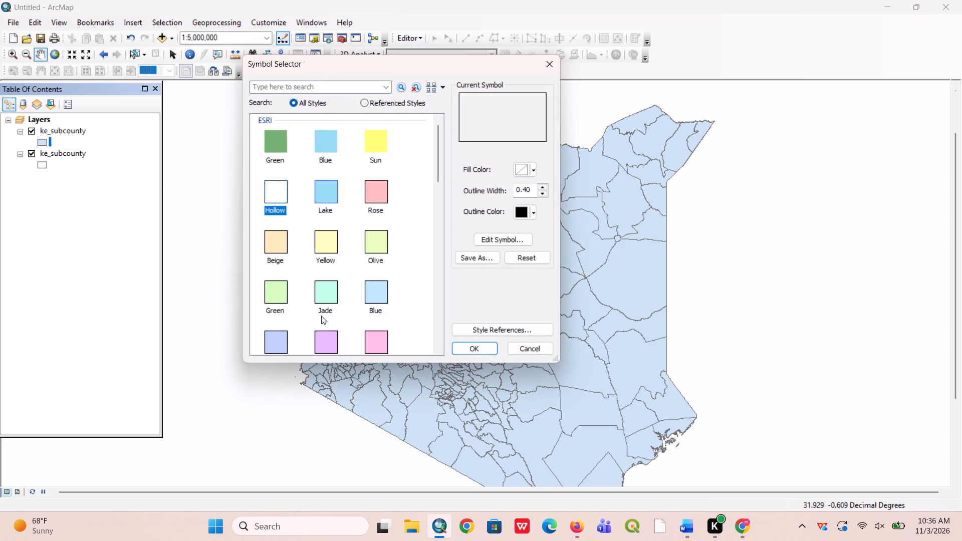
click(473, 349)
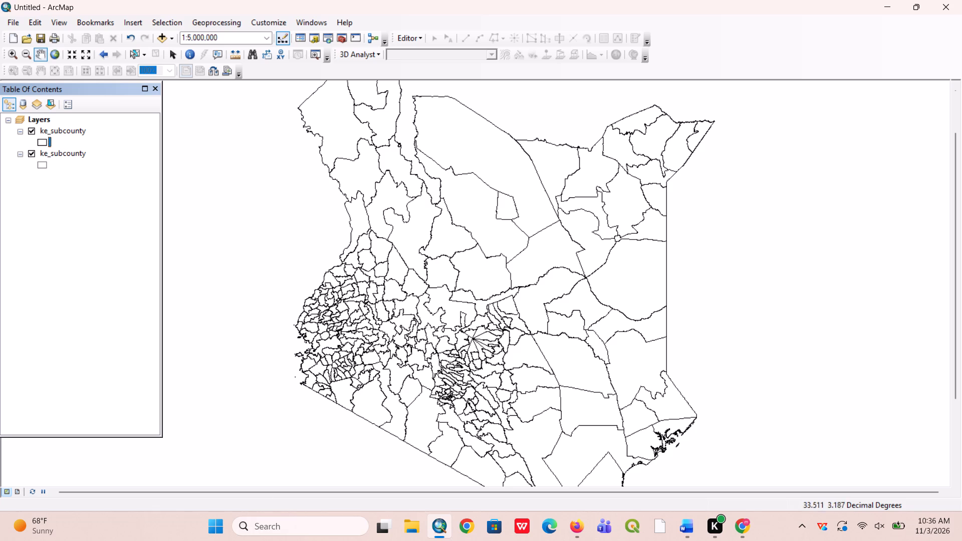
Examine the outlined subcounty boundaries across the Kenya map, both close up and at full extent.
scroll(521, 262, down, 1)
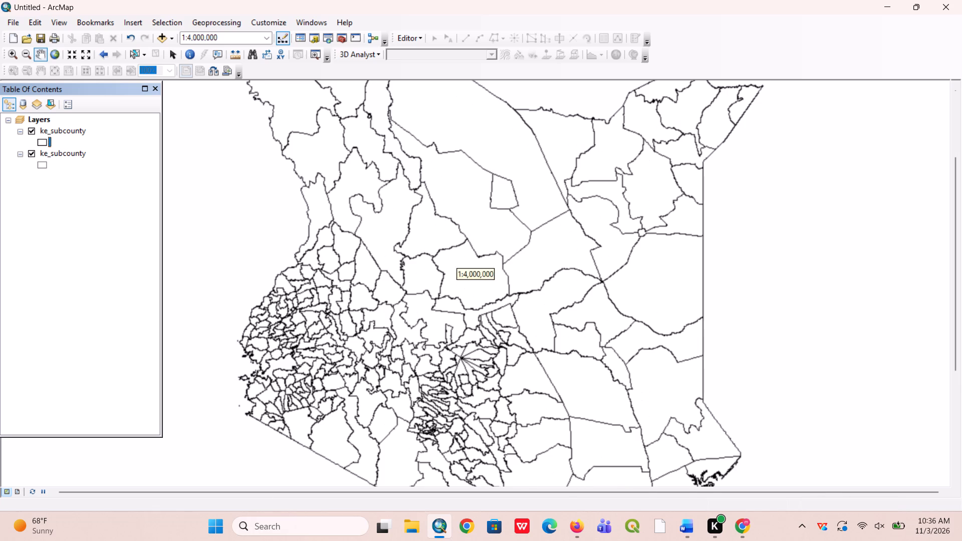
scroll(521, 262, down, 1)
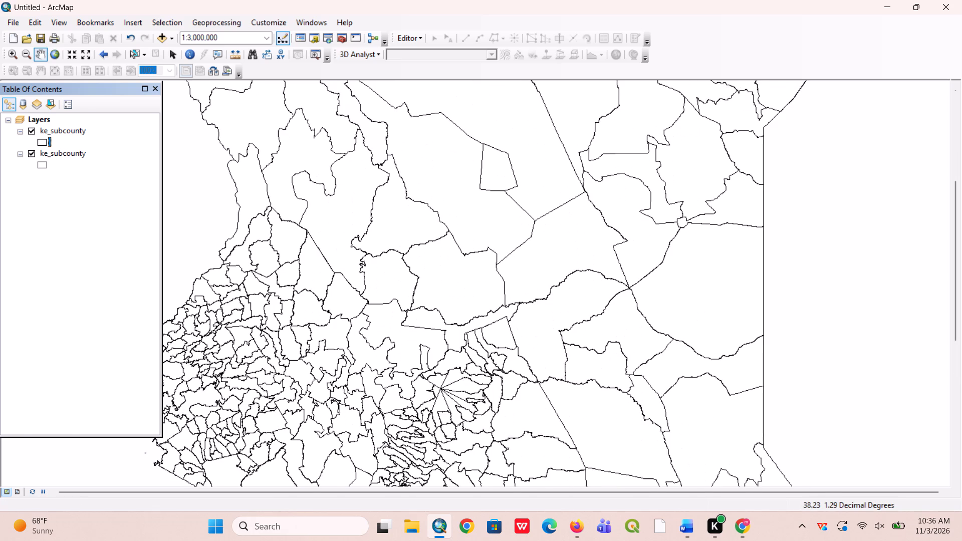
scroll(521, 262, down, 2)
scroll(521, 262, up, 4)
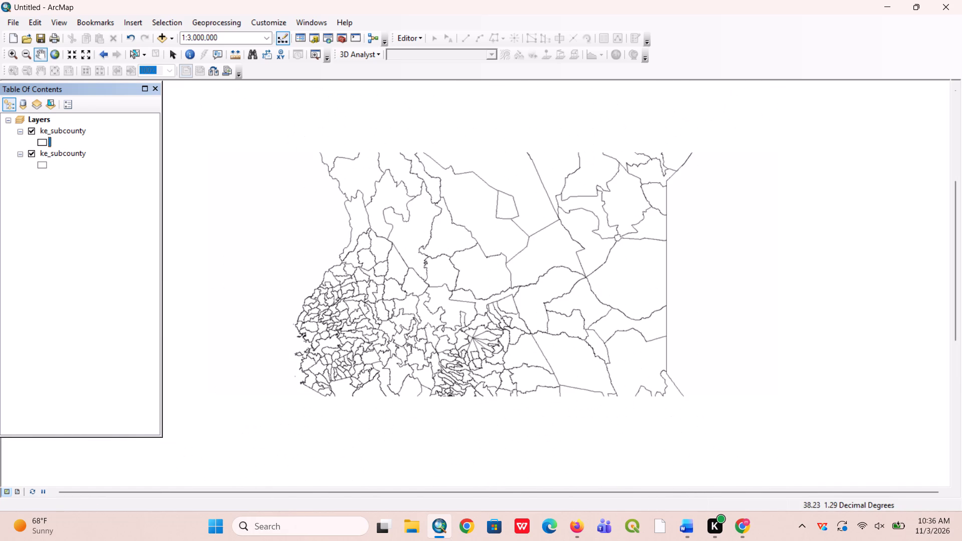
drag(450, 342, 464, 342)
scroll(489, 281, up, 1)
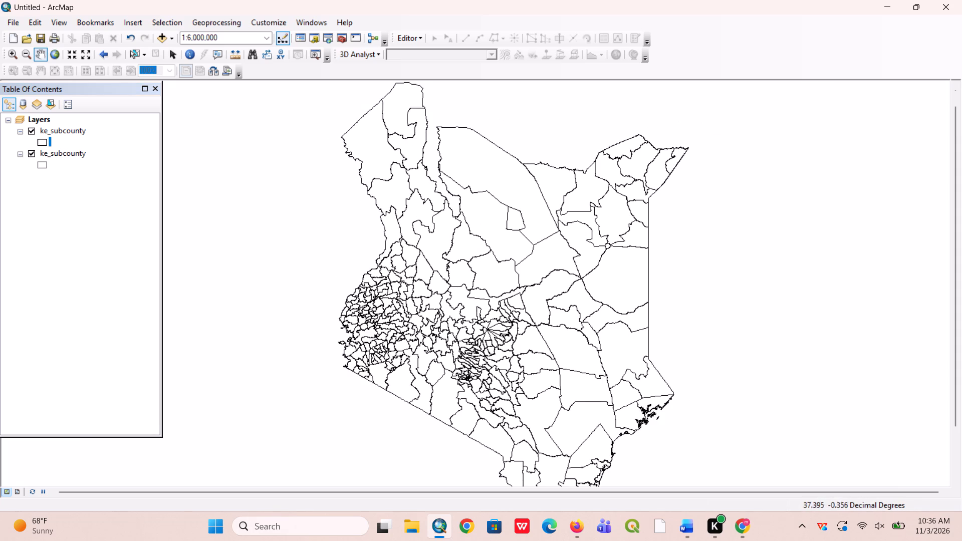
drag(495, 340, 483, 328)
scroll(483, 328, up, 1)
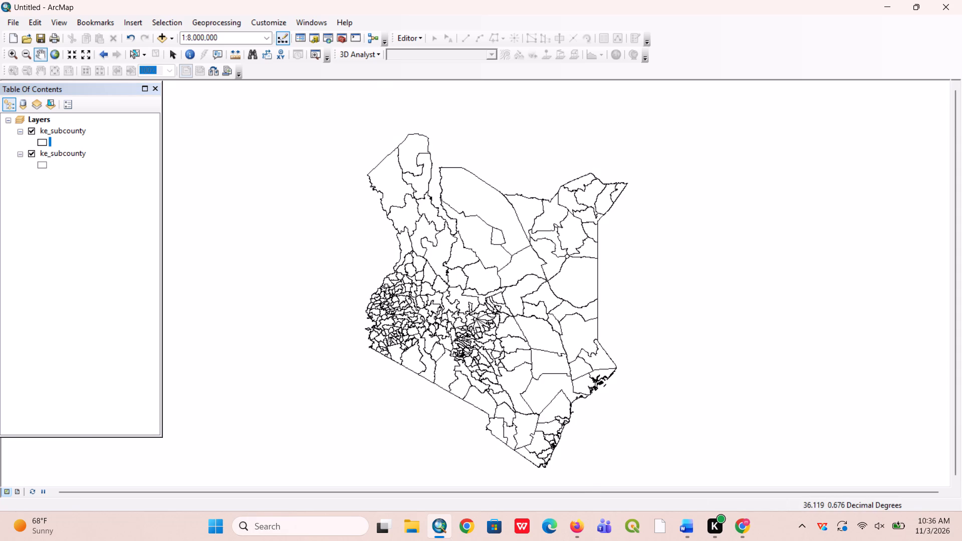
drag(545, 338, 555, 311)
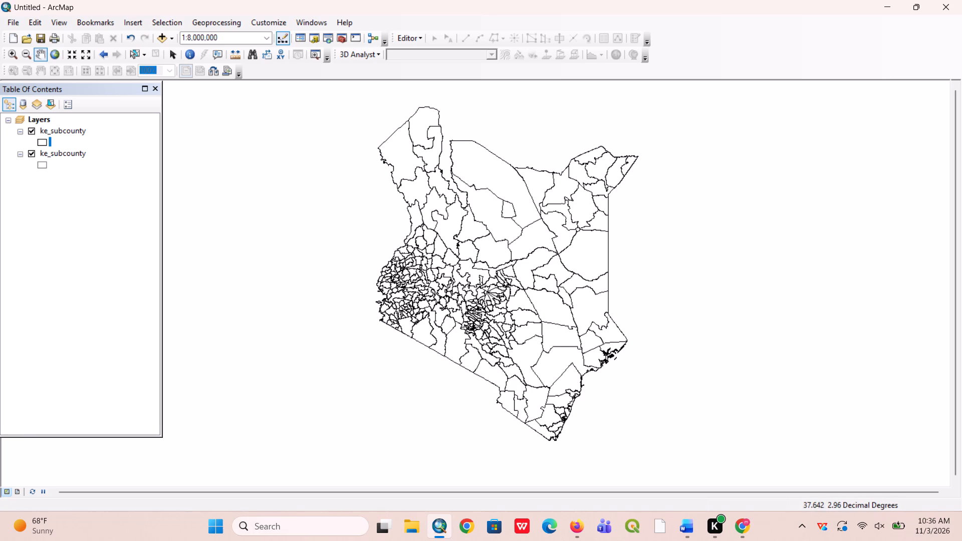
scroll(503, 180, up, 1)
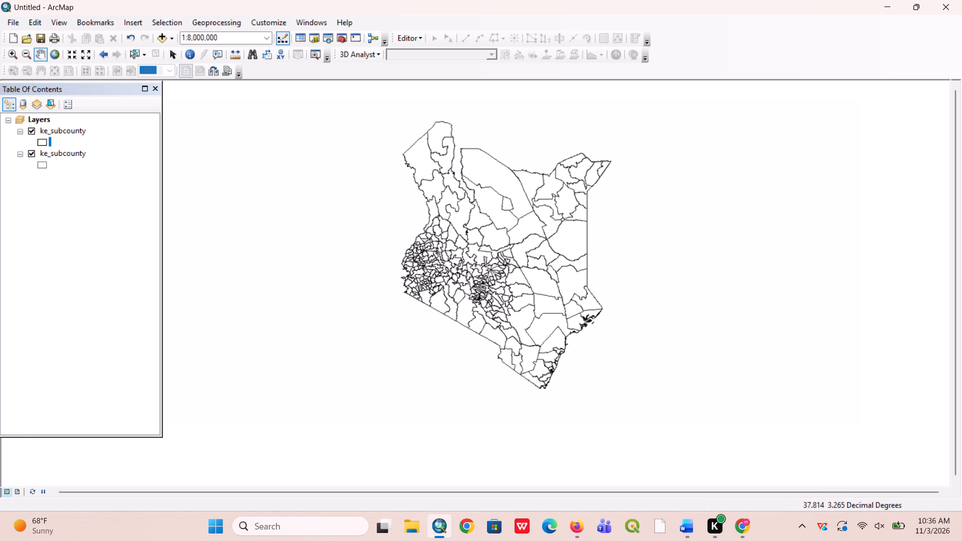
scroll(503, 180, down, 1)
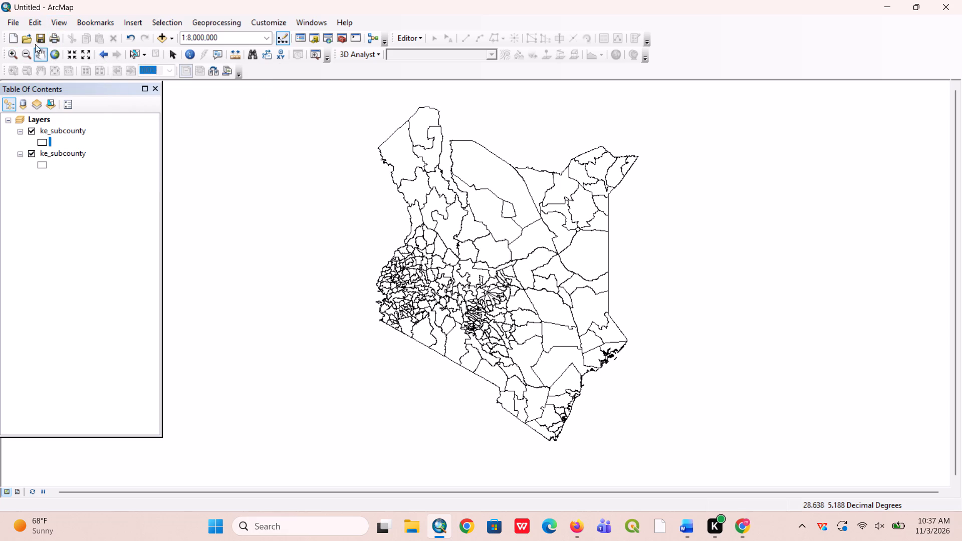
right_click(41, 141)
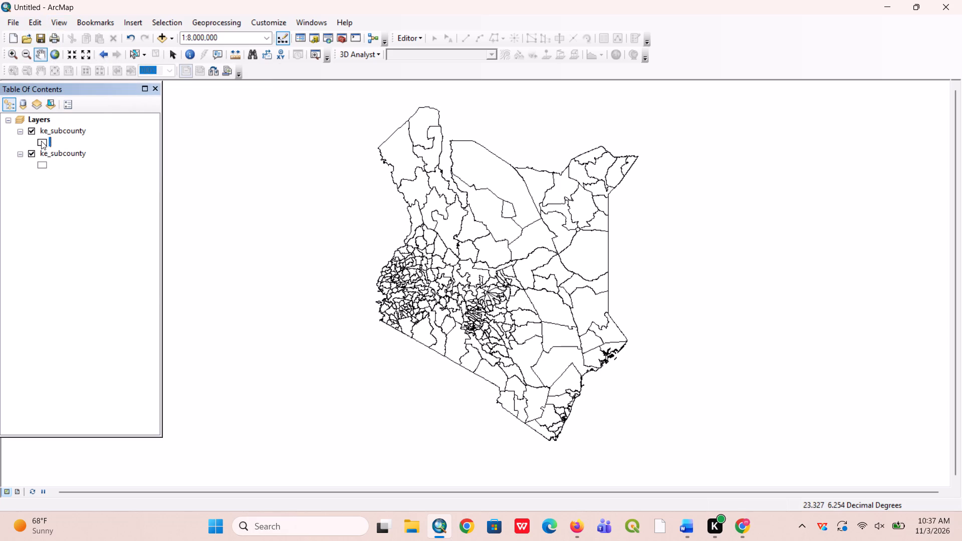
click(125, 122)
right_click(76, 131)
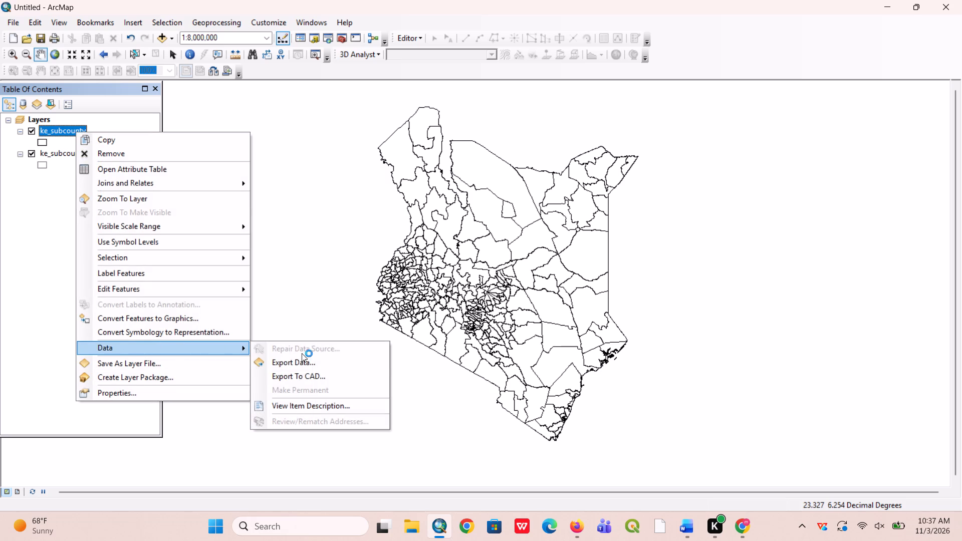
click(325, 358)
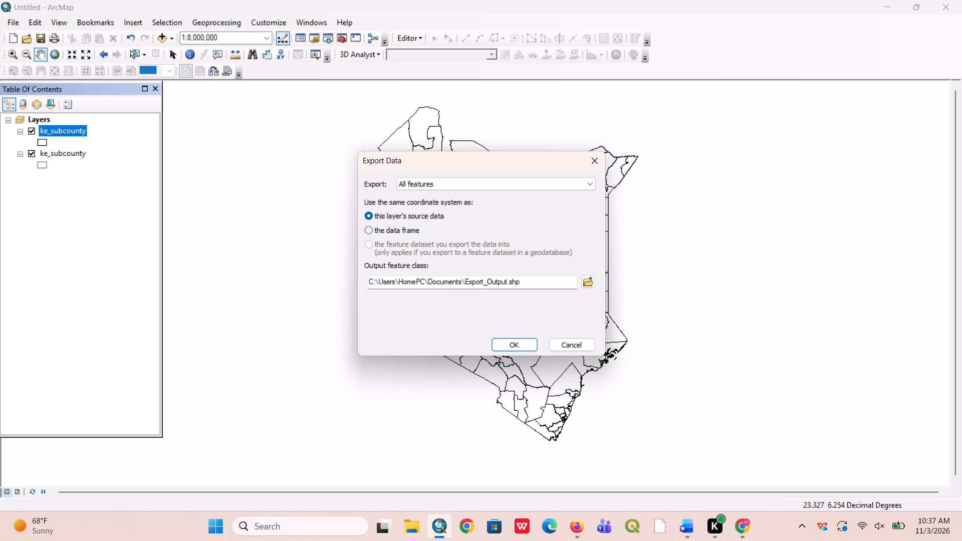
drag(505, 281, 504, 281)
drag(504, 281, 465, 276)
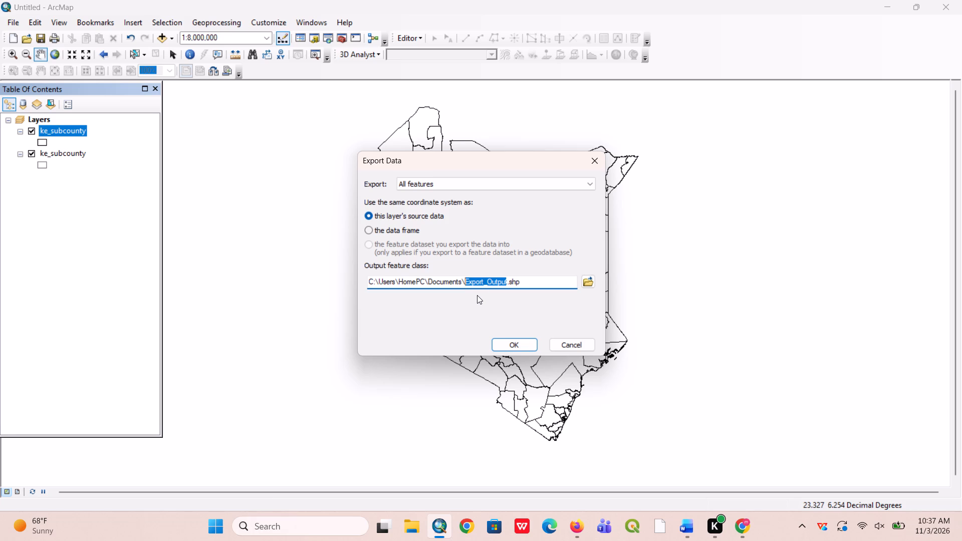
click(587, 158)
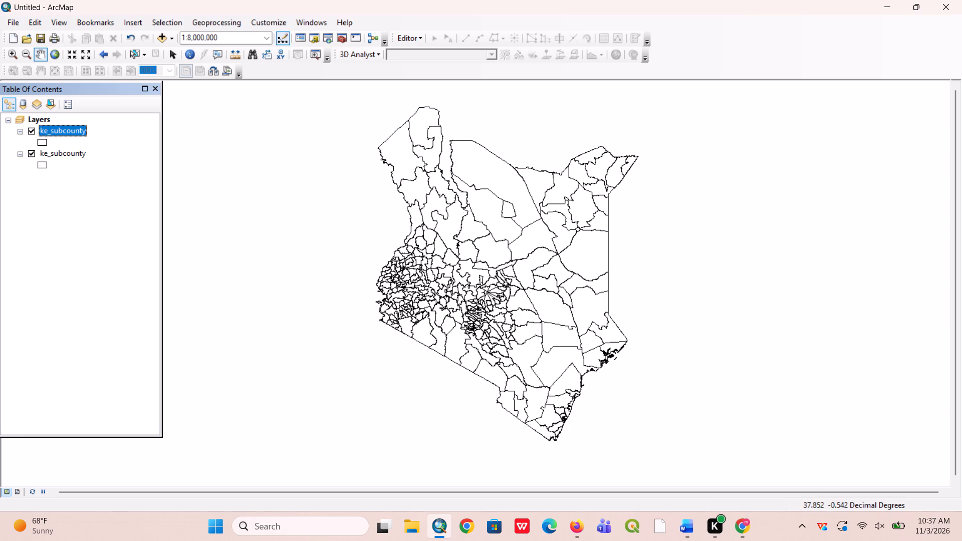
Hide the lower ke_subcounty layer, leaving only the upper hollow layer switched on.
scroll(505, 305, up, 1)
scroll(489, 264, down, 2)
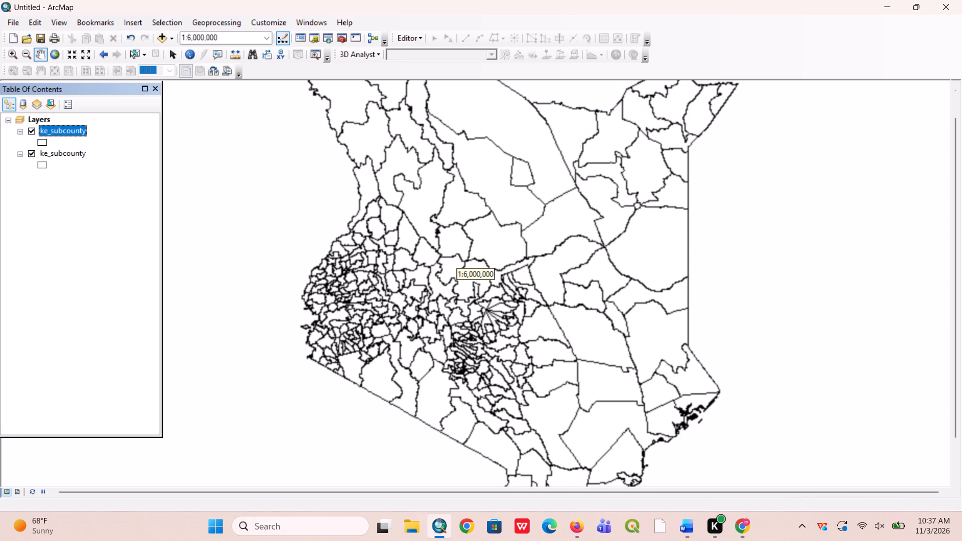
scroll(475, 360, up, 1)
scroll(478, 351, down, 1)
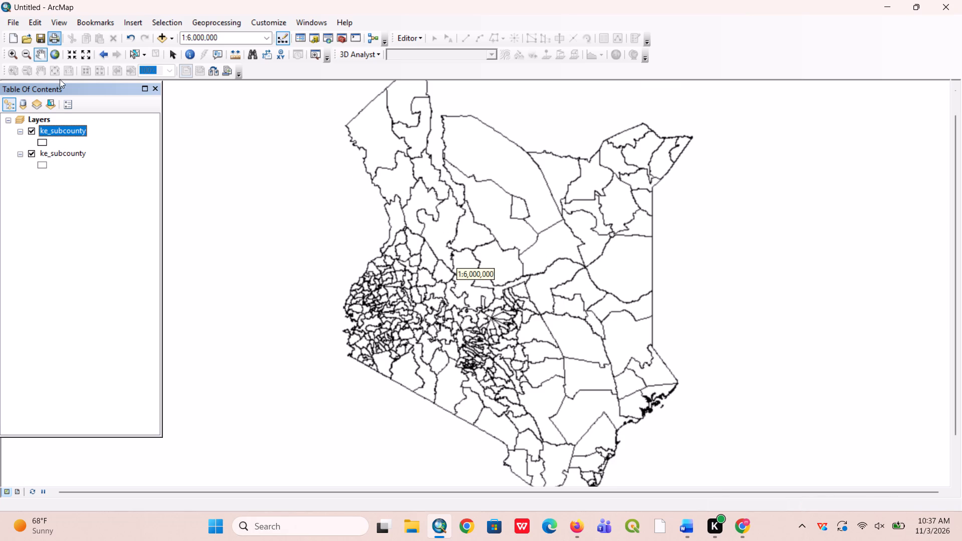
click(32, 156)
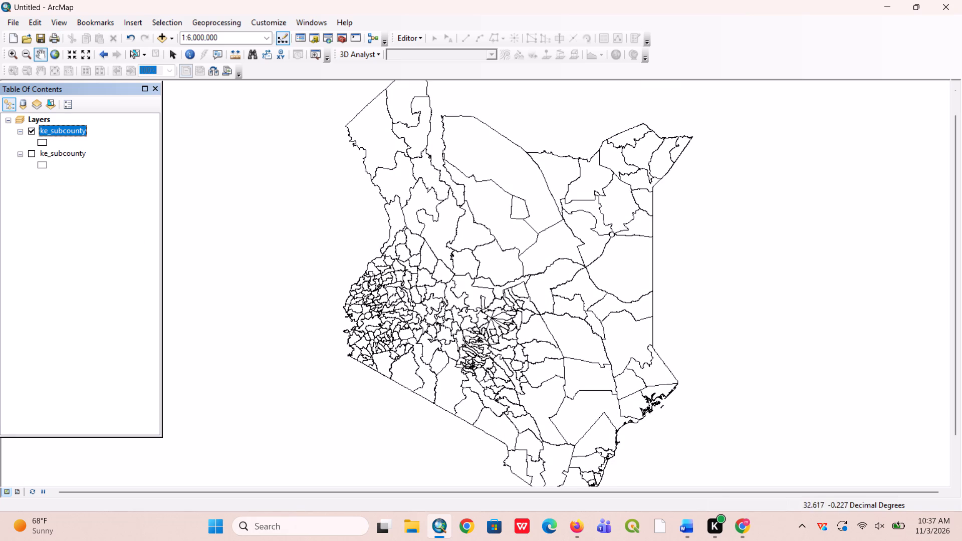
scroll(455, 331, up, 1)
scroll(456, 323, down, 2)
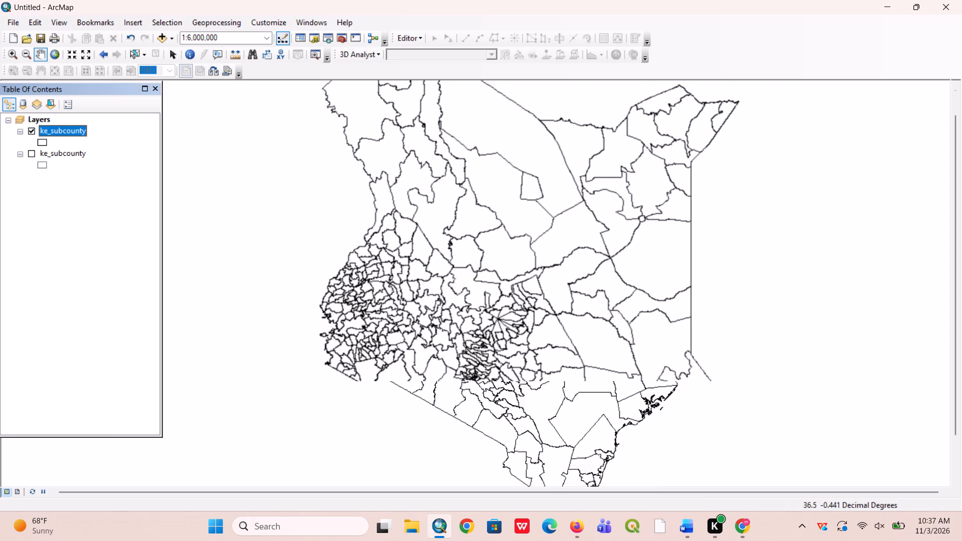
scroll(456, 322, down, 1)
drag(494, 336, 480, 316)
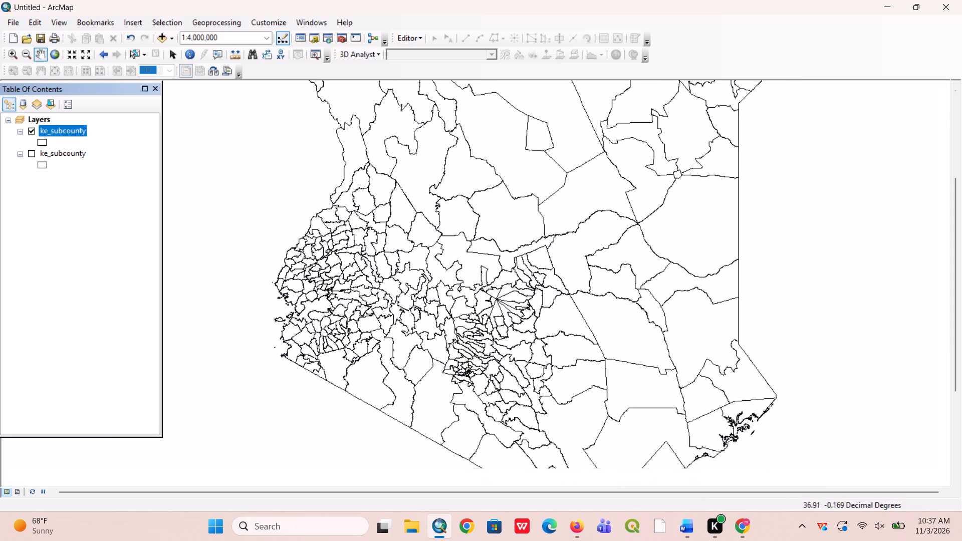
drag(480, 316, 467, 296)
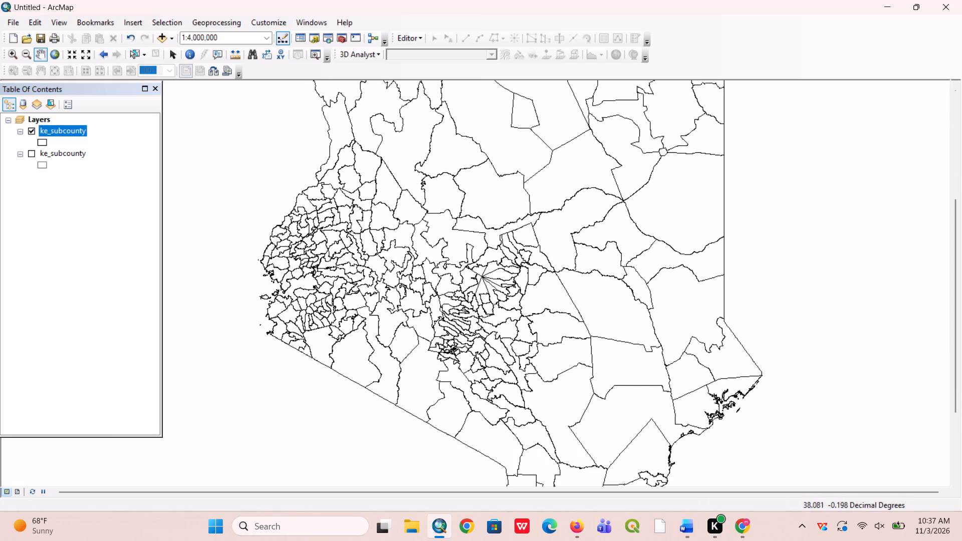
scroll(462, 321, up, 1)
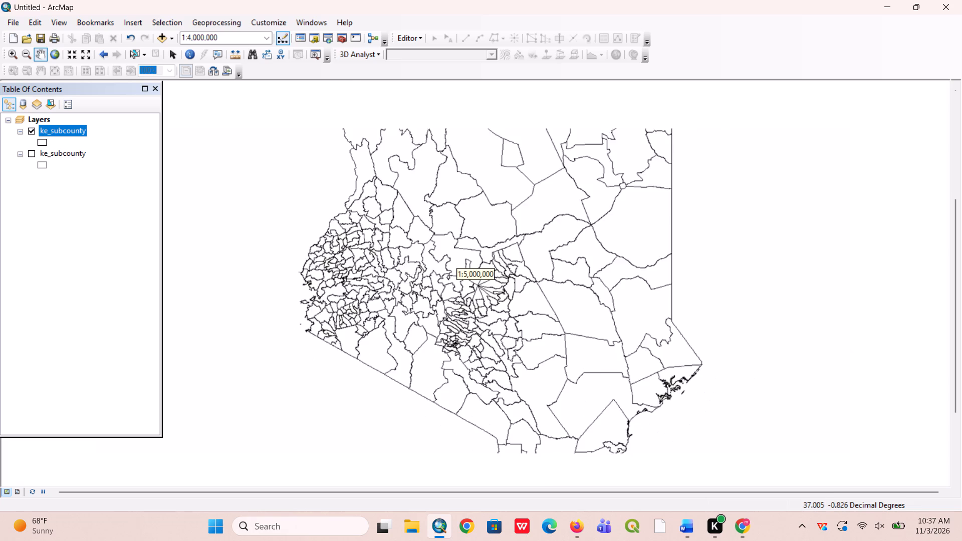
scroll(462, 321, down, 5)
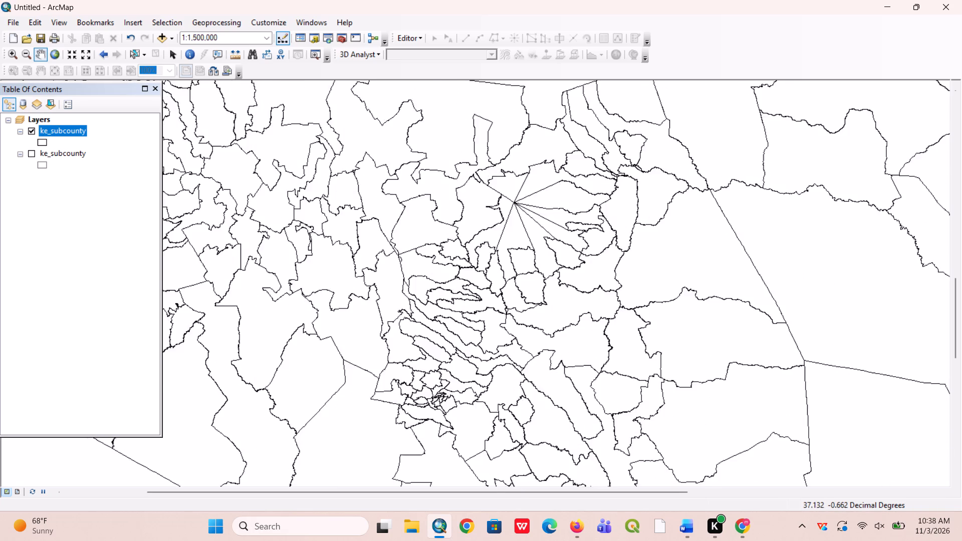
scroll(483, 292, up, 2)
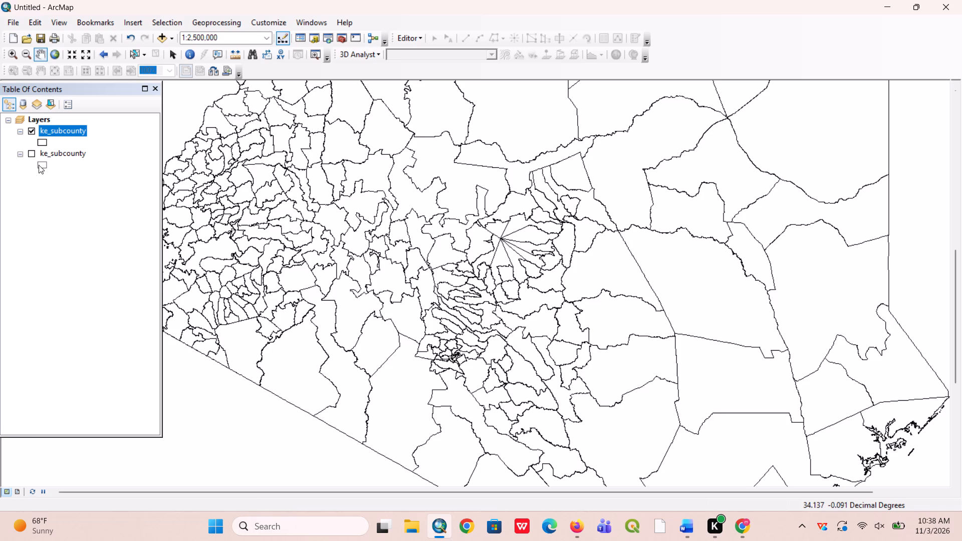
Remove the upper ke_subcounty layer from the map and switch on the remaining ke_subcounty layer.
click(30, 133)
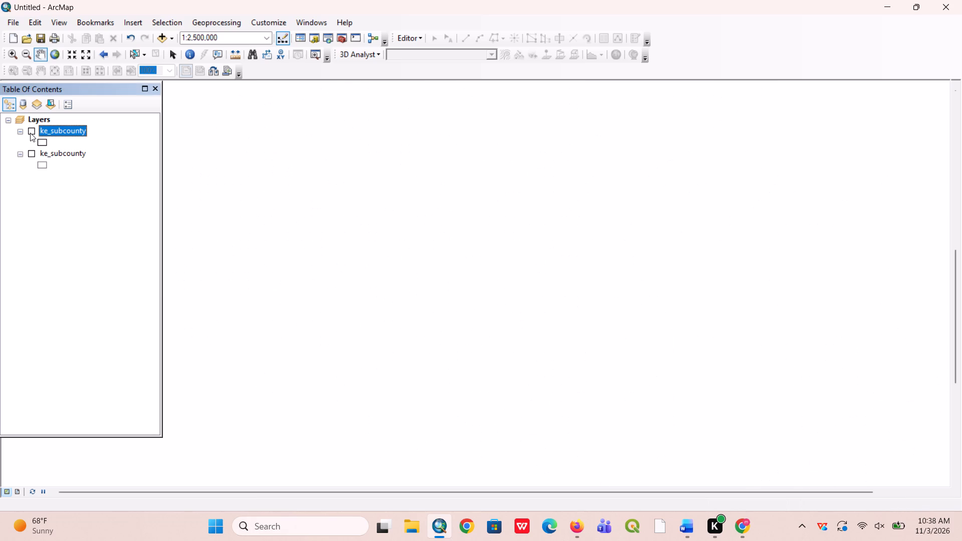
right_click(69, 132)
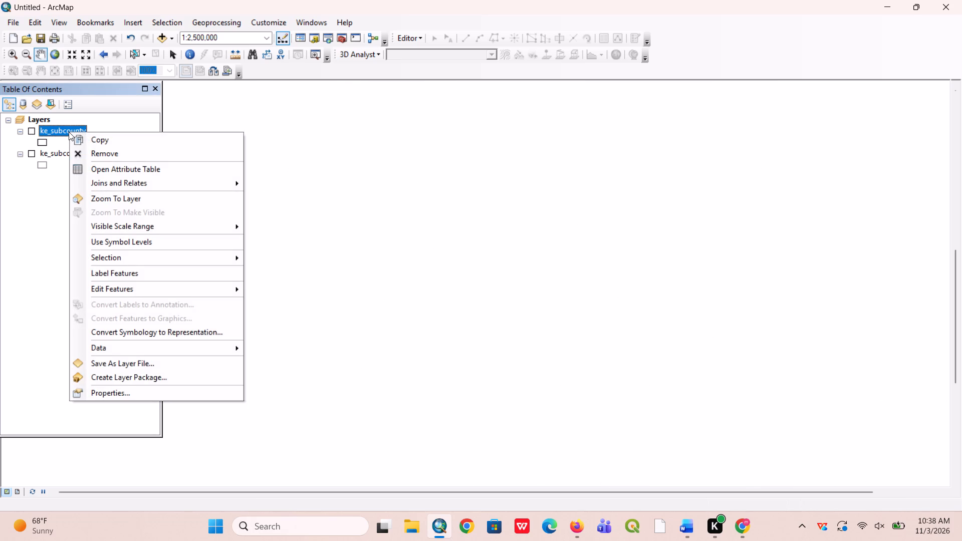
click(107, 149)
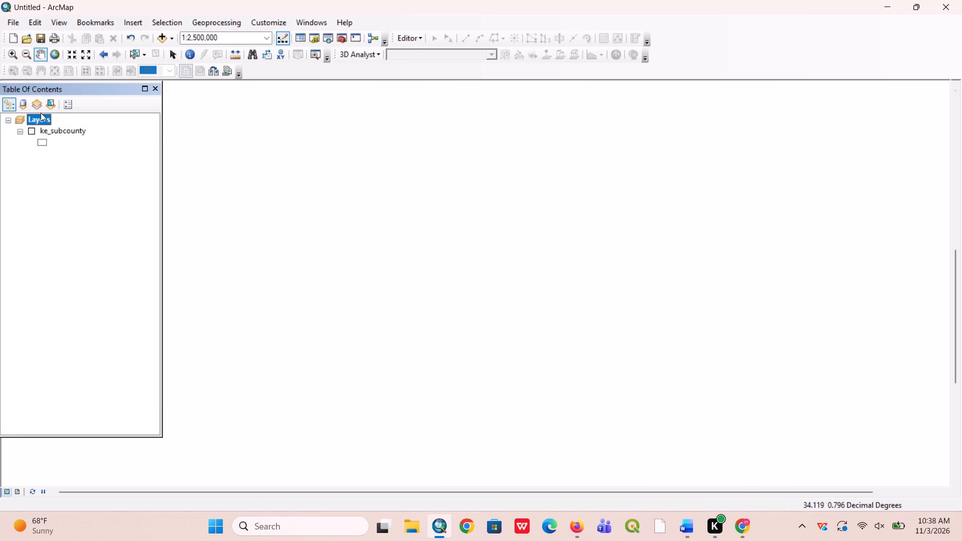
click(30, 133)
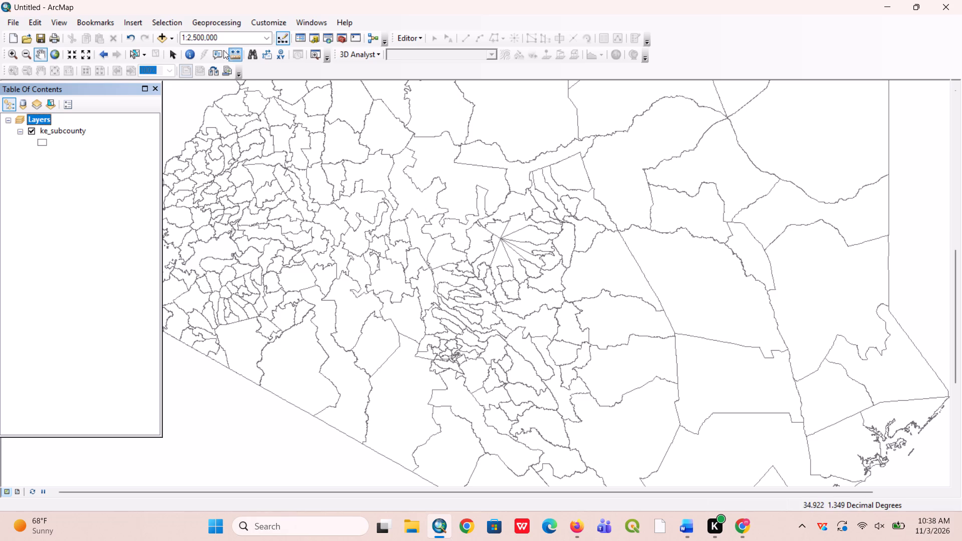
Add County.shp to the map from the Kenya administrative boundaries folder within ALL KENYA DATA.
click(176, 36)
click(175, 51)
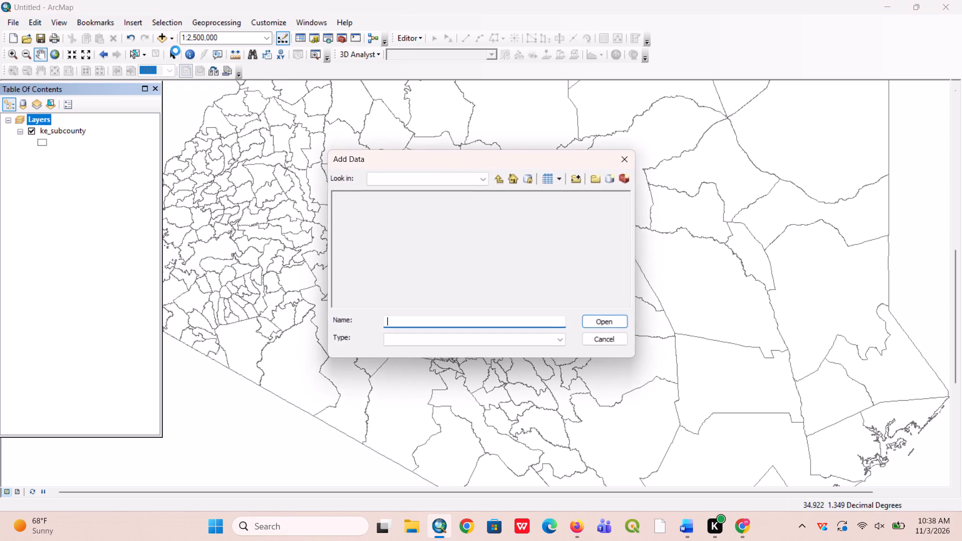
click(484, 177)
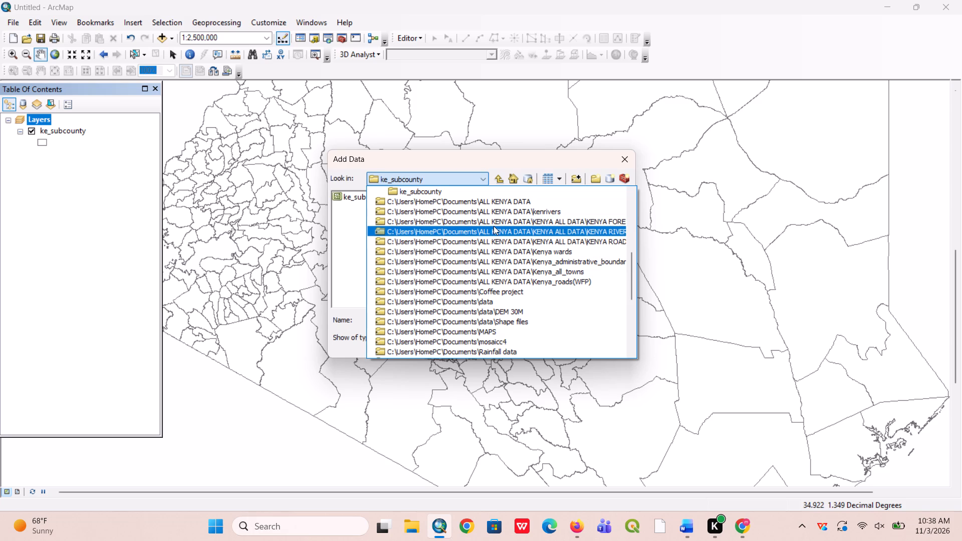
click(506, 260)
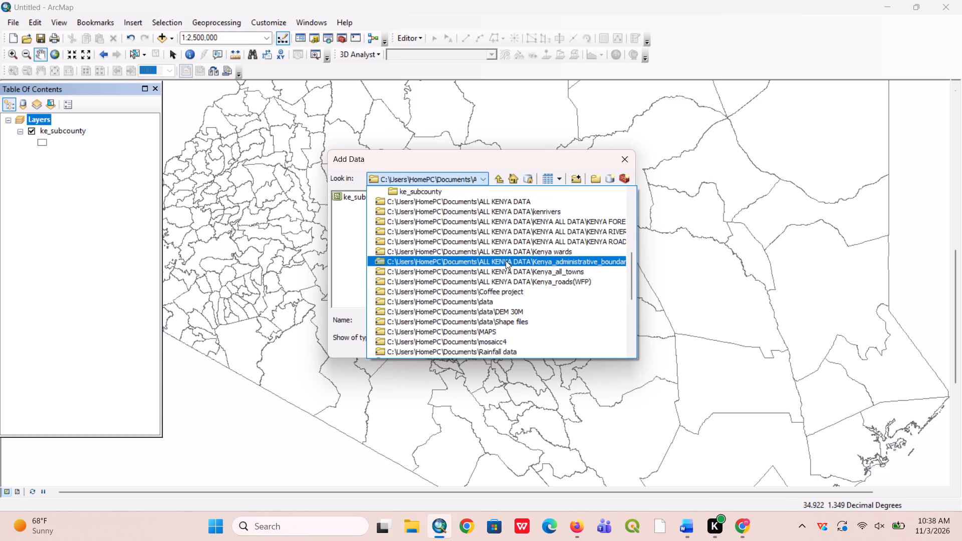
click(374, 195)
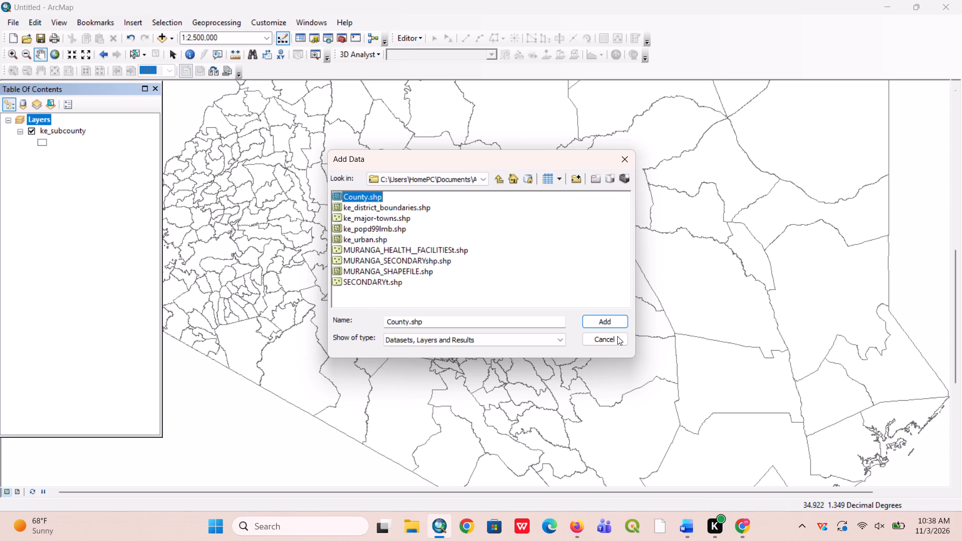
click(613, 317)
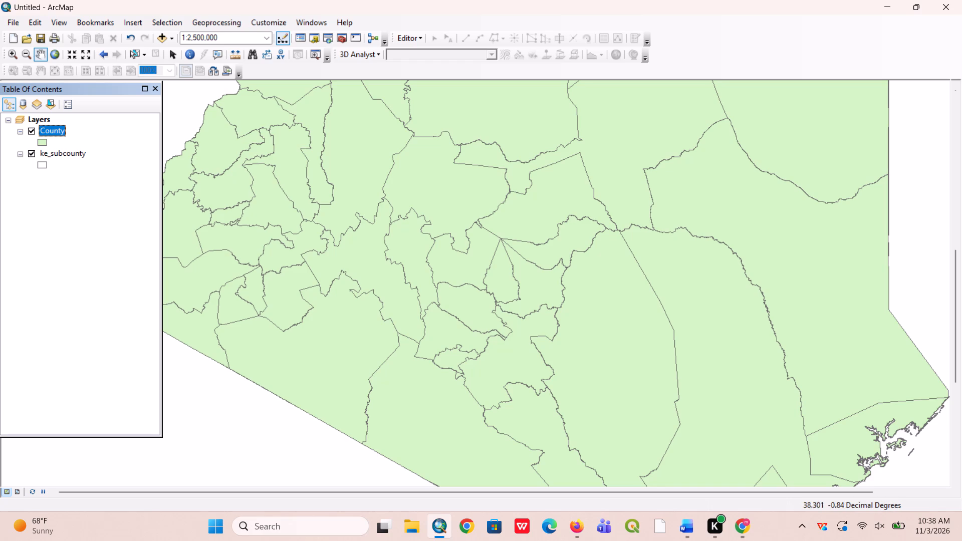
Apply the Hollow symbol to the County layer.
click(42, 142)
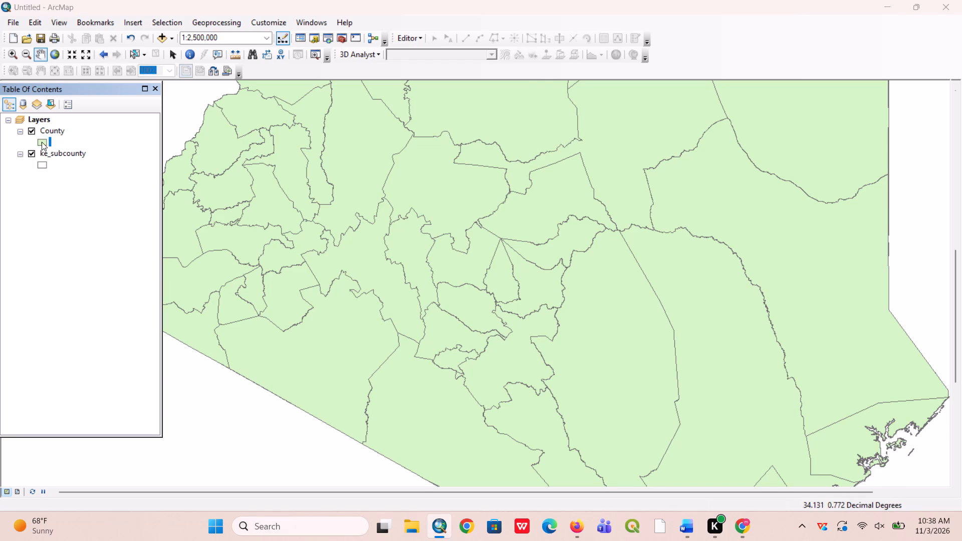
click(282, 190)
click(469, 347)
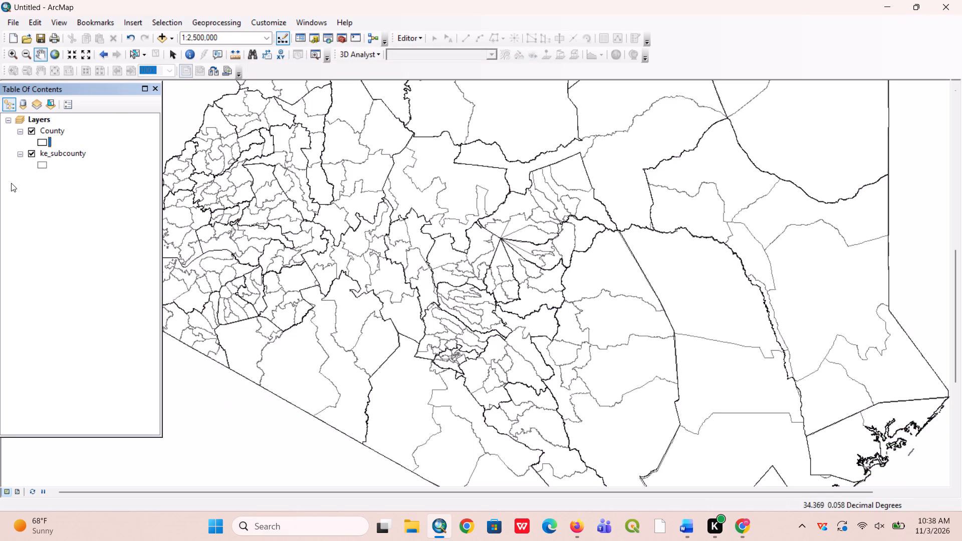
Hide the ke_subcounty layer, leaving only the County outlines switched on.
click(32, 153)
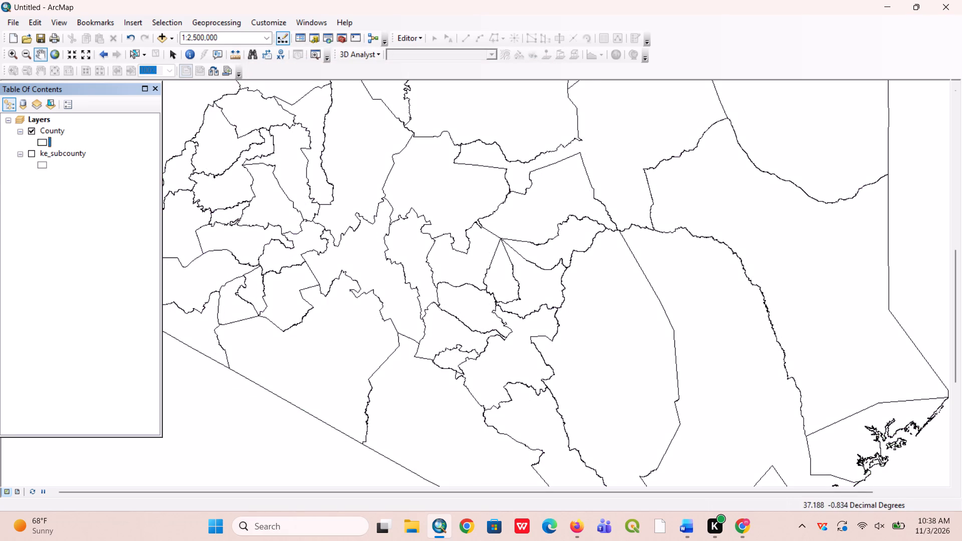
Examine the outlined county boundaries to locate Nairobi county and view its outline close up.
scroll(512, 242, down, 1)
scroll(512, 241, up, 1)
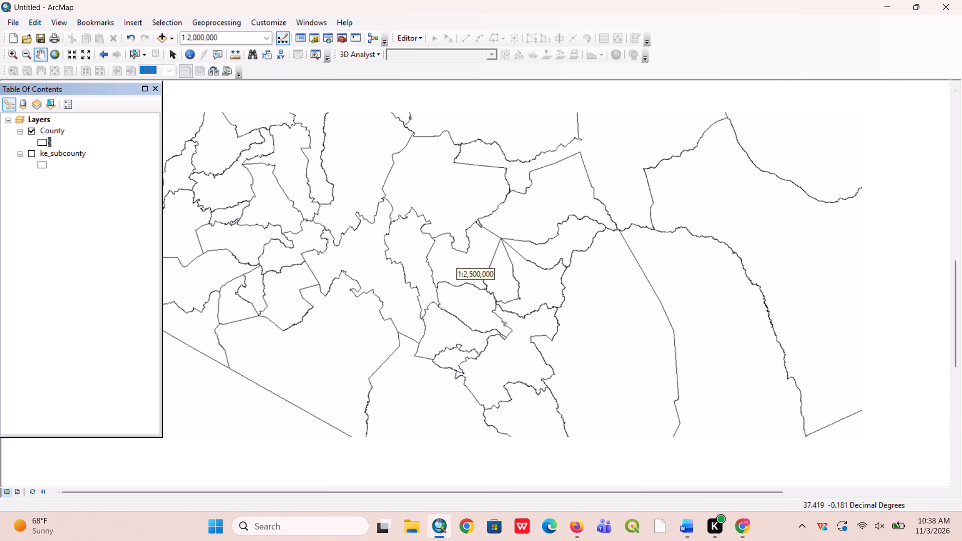
scroll(512, 241, up, 2)
drag(495, 348, 496, 348)
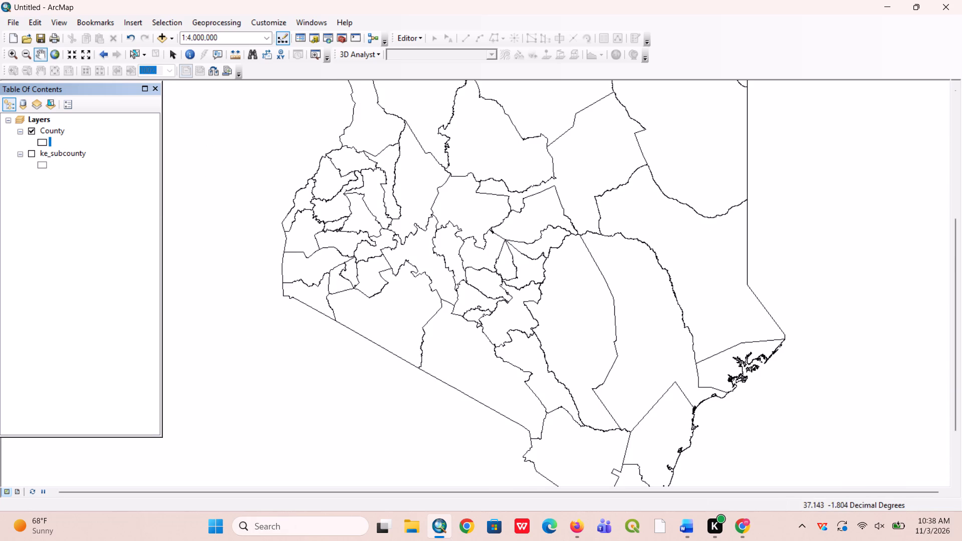
drag(496, 348, 501, 294)
scroll(477, 261, up, 2)
scroll(477, 261, down, 4)
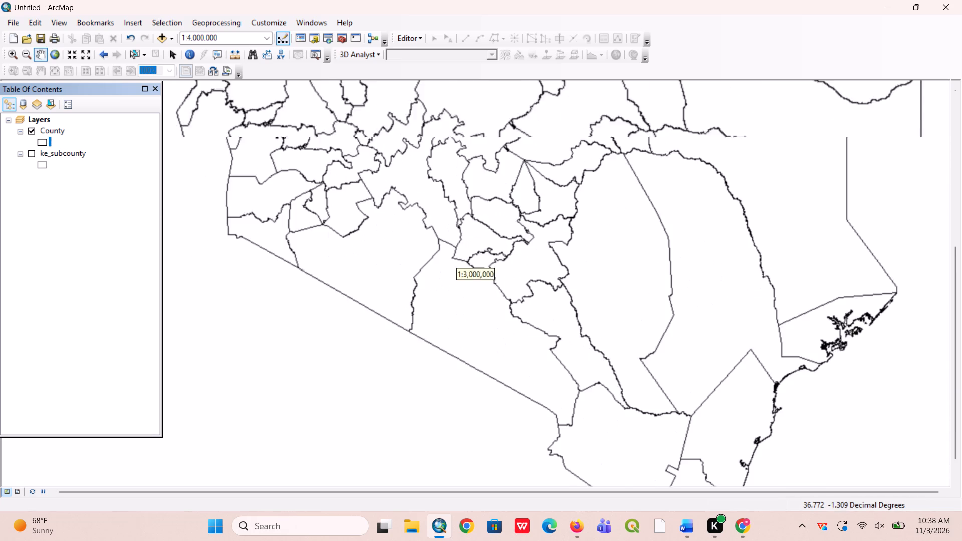
scroll(477, 261, down, 4)
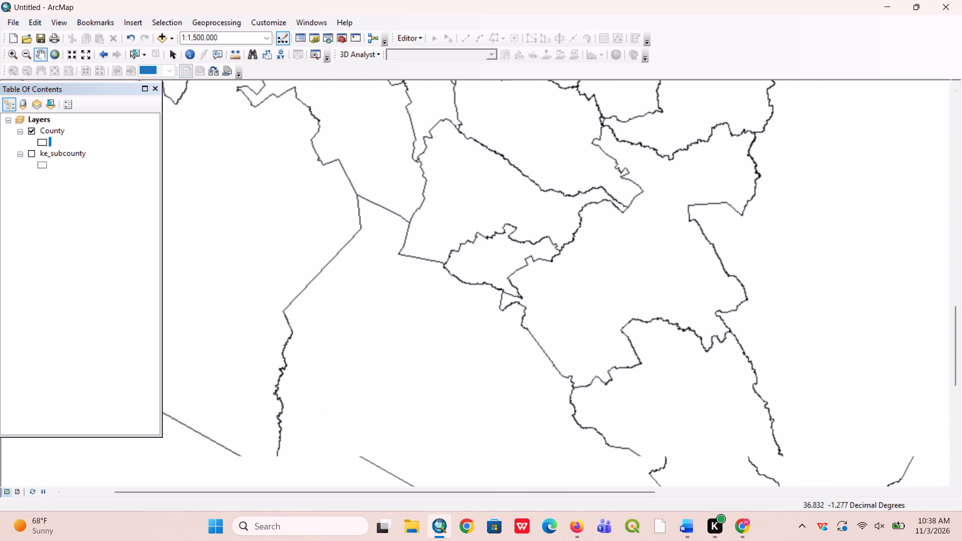
scroll(488, 255, down, 1)
drag(486, 280, 472, 264)
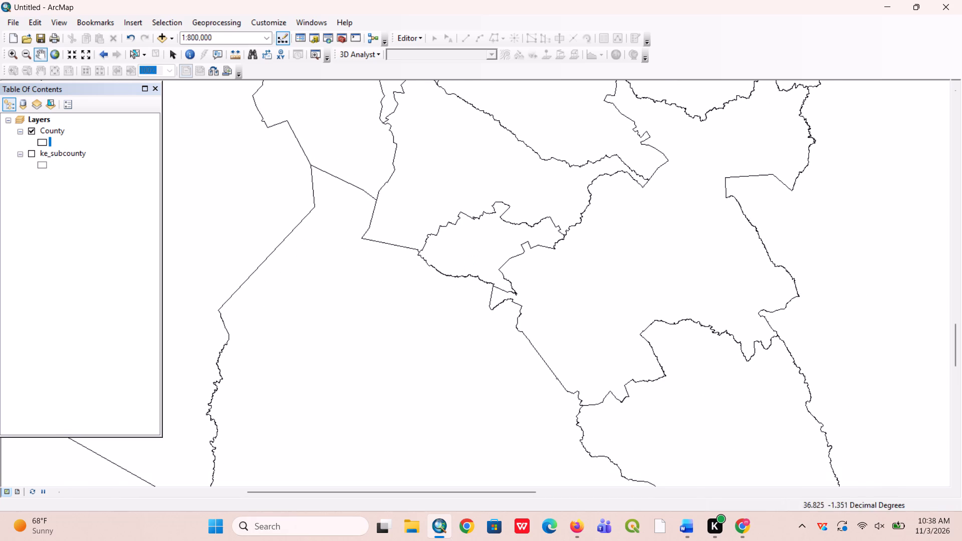
scroll(474, 233, down, 3)
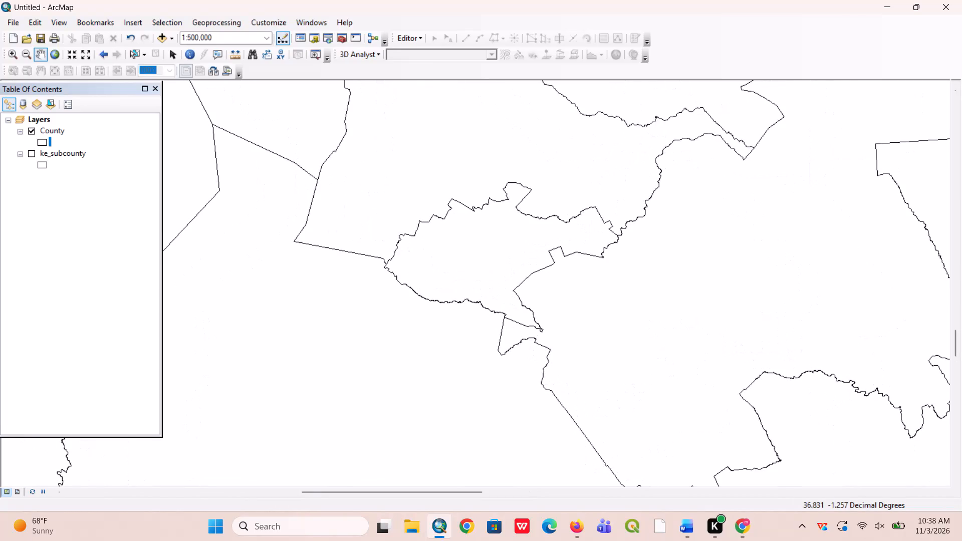
scroll(482, 239, down, 1)
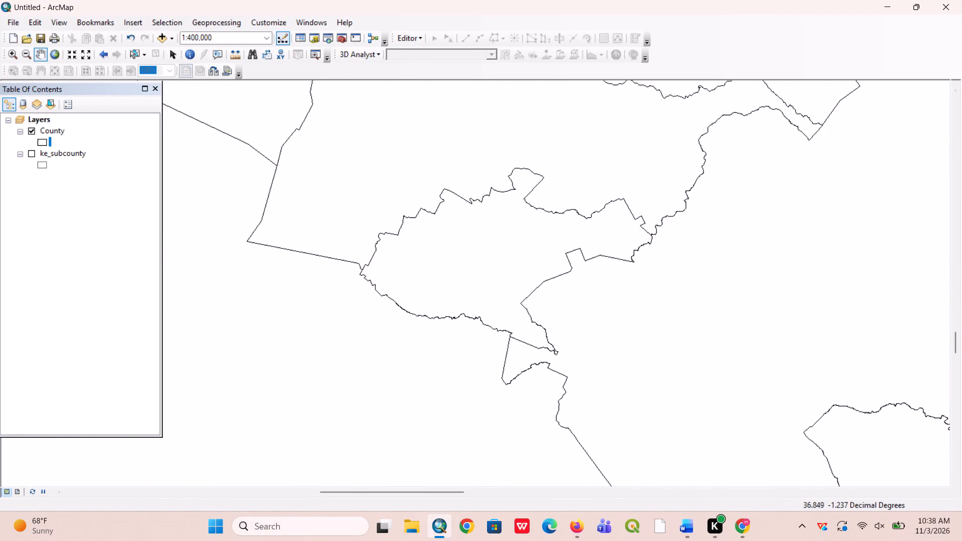
scroll(484, 218, down, 1)
scroll(485, 218, up, 1)
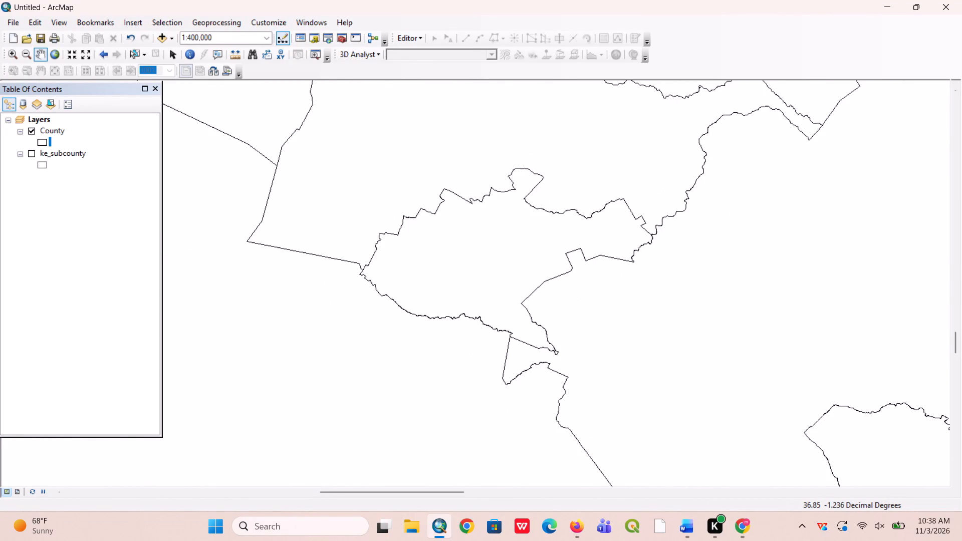
scroll(485, 218, up, 1)
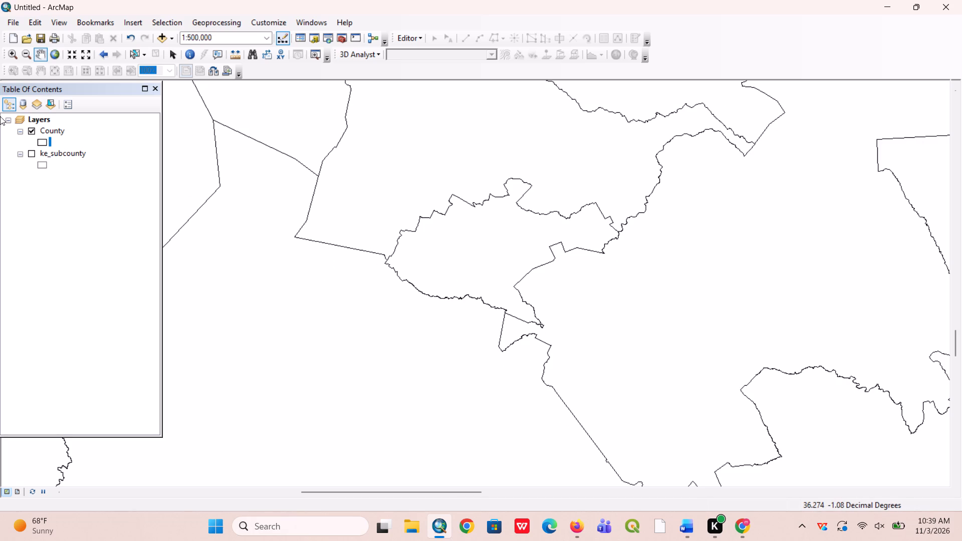
Select the Nairobi polygon in the County layer, export it as Nairobi.shp in Documents, and add it to the map as a layer.
click(134, 60)
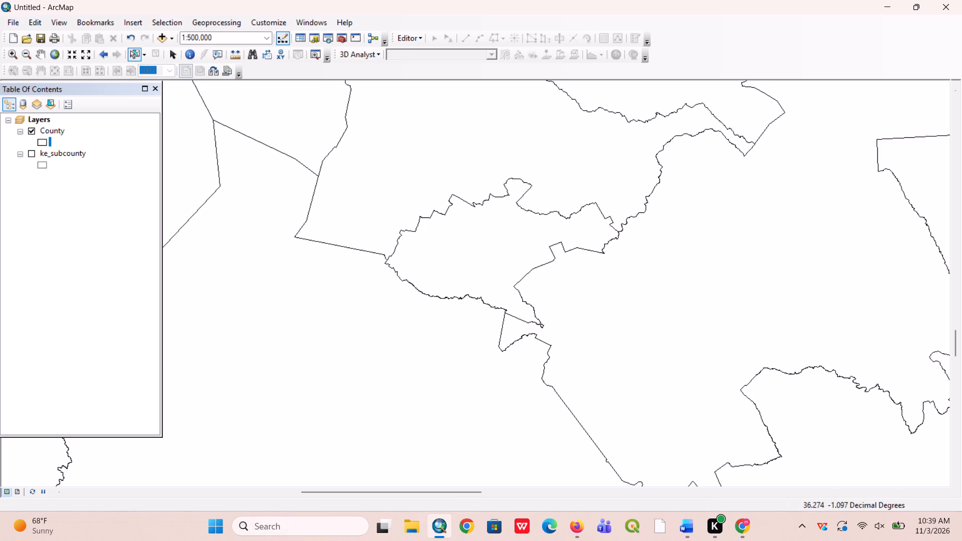
click(420, 236)
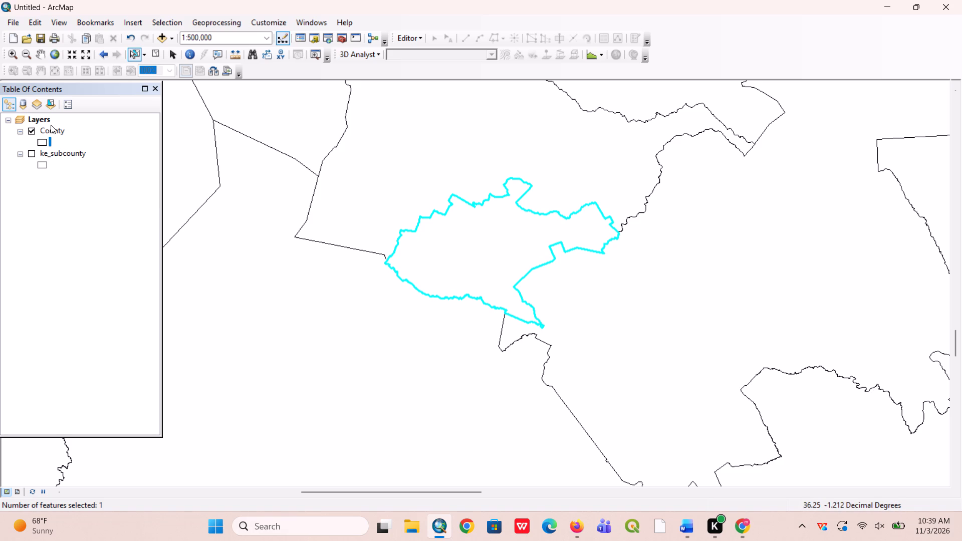
right_click(56, 137)
right_click(60, 132)
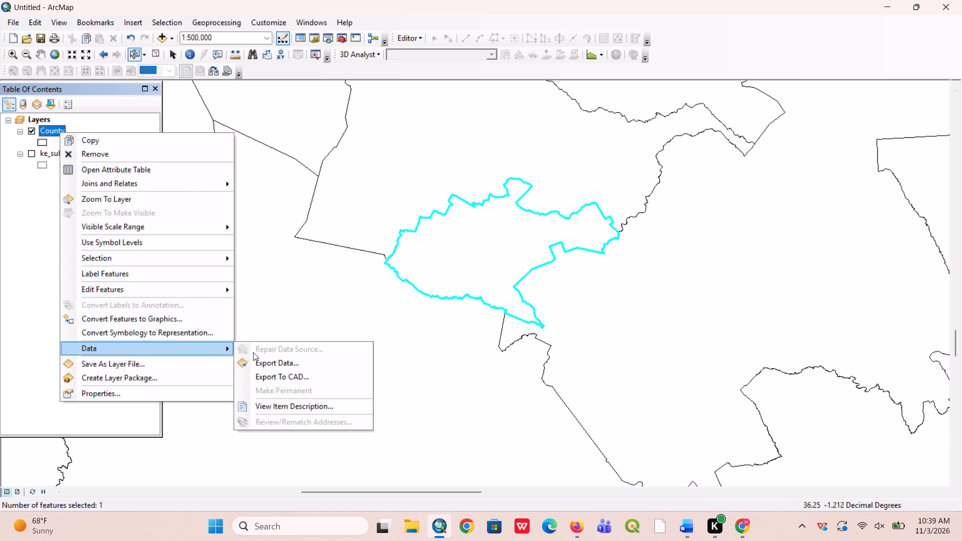
click(286, 357)
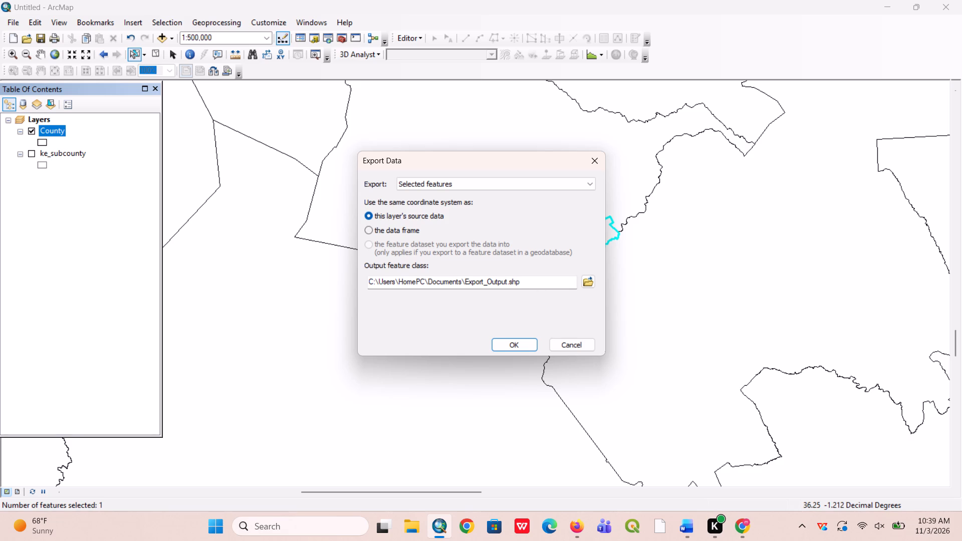
drag(507, 281, 465, 279)
key(n)
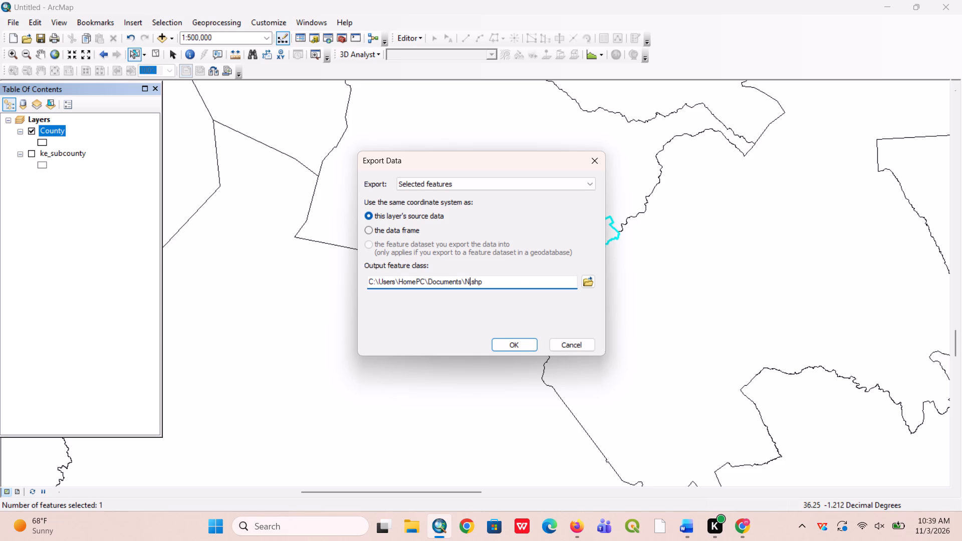
text(airobi)
click(520, 344)
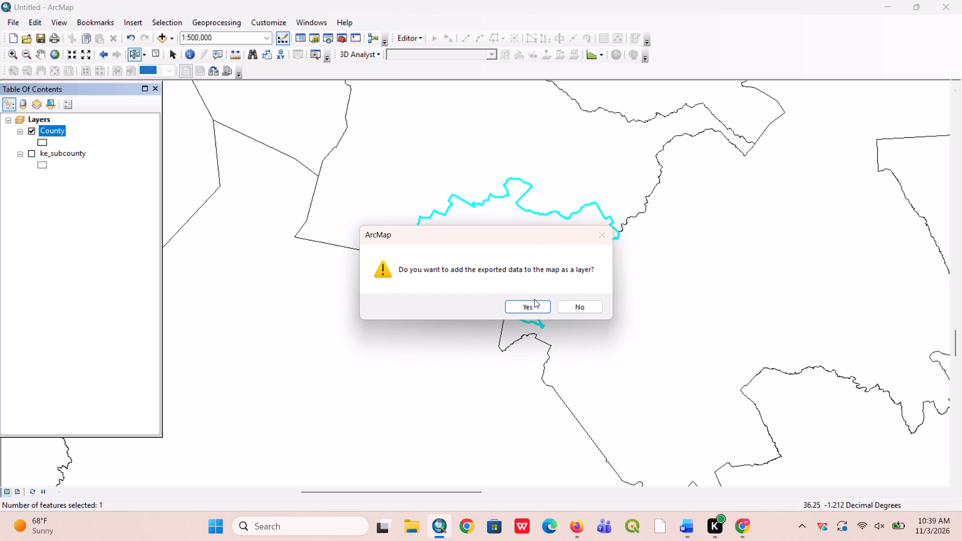
click(529, 309)
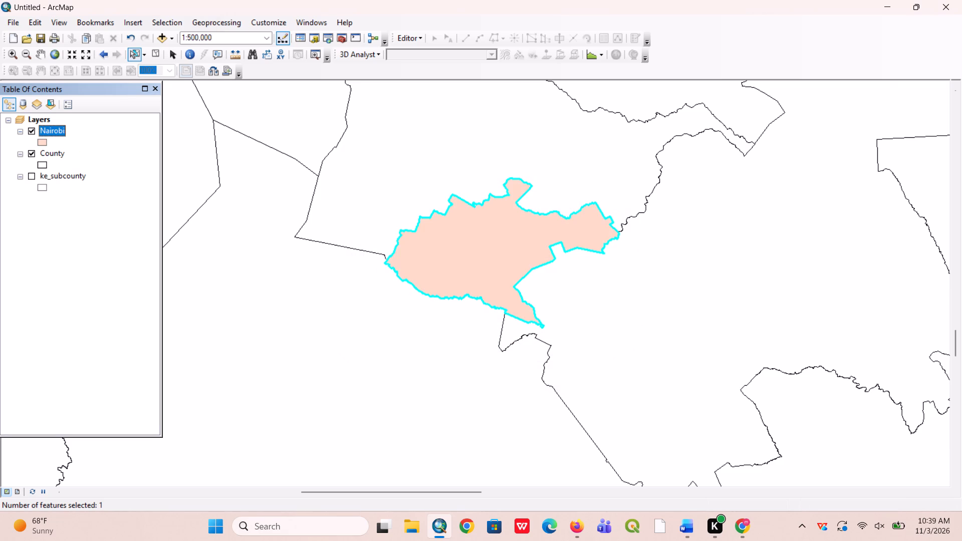
Hide the County layer, leaving only the Nairobi layer switched on.
click(30, 153)
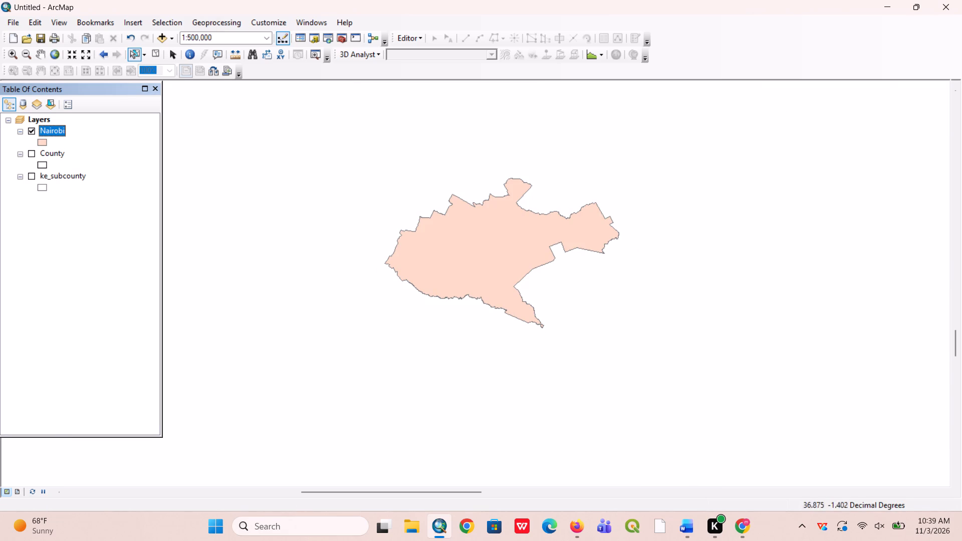
Apply the Hollow symbol to the Nairobi layer so that only its boundary outline is drawn.
click(43, 140)
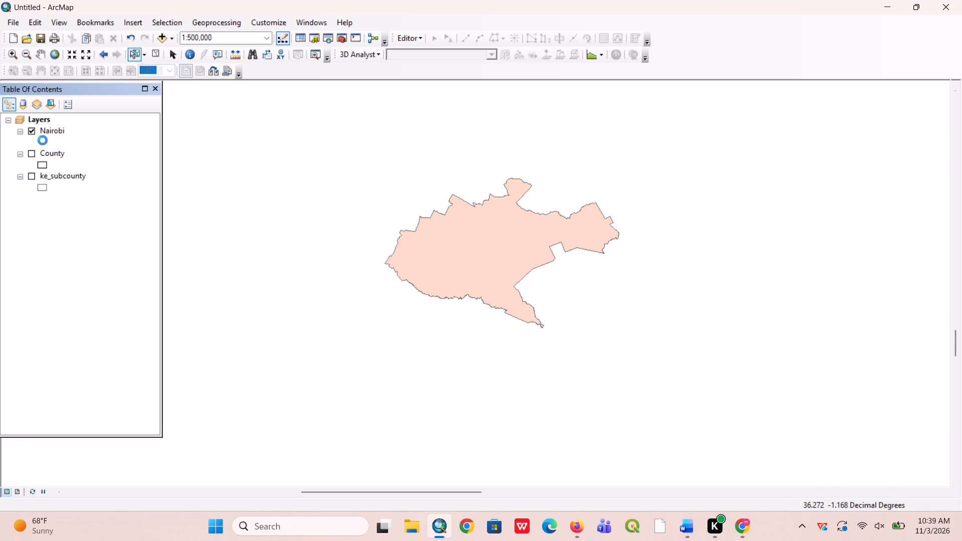
click(278, 196)
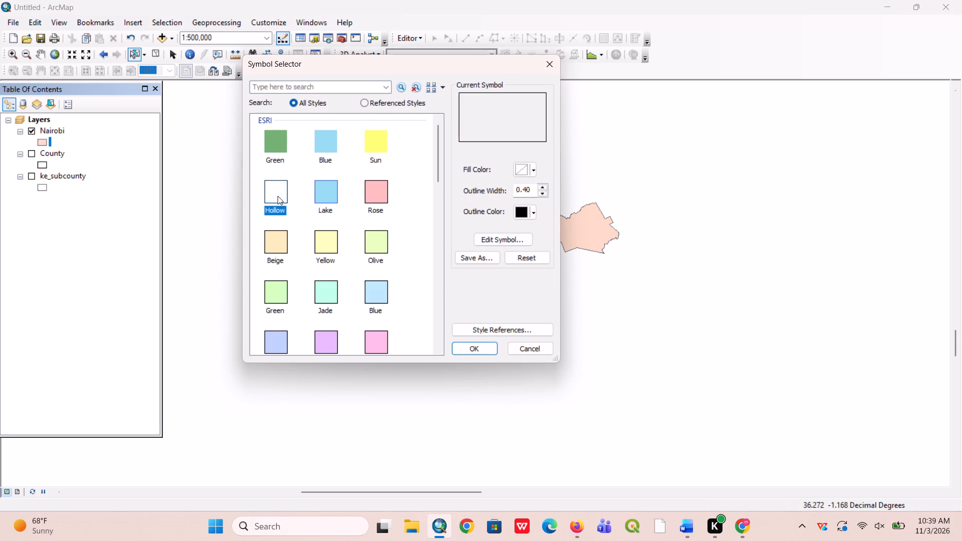
click(475, 350)
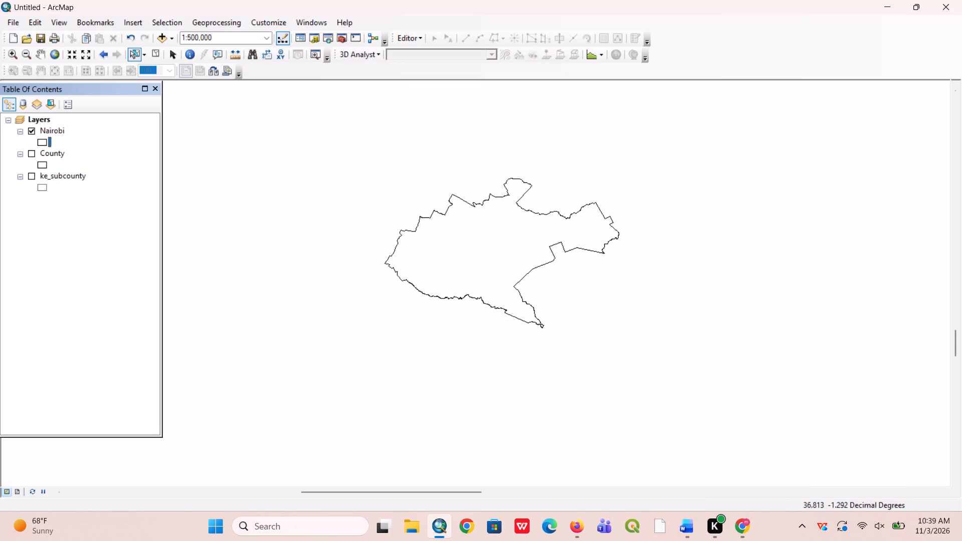
Add the KEN_Rivers.shp shapefile from the KEN_Rivers subfolder of ALL KENYA DATA\kenrivers to the map.
scroll(465, 247, down, 1)
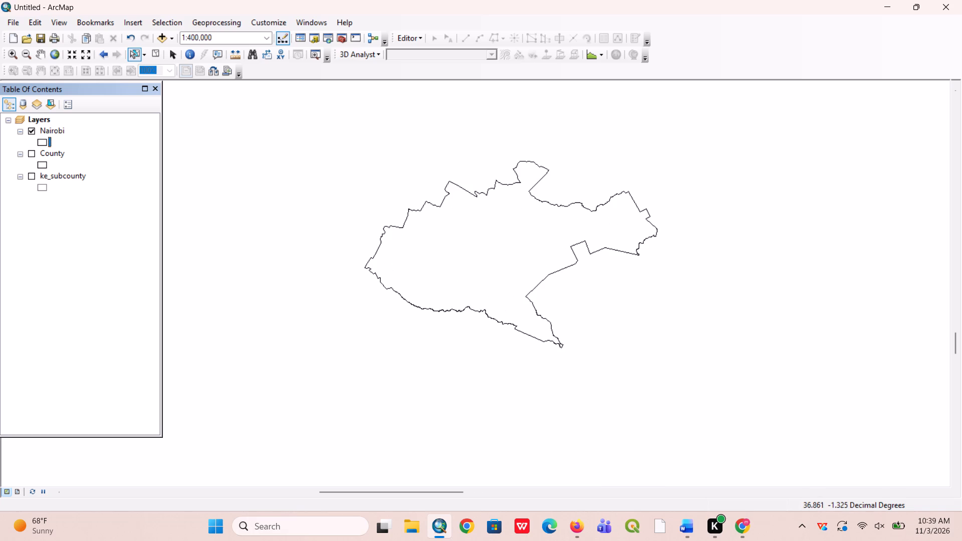
click(39, 57)
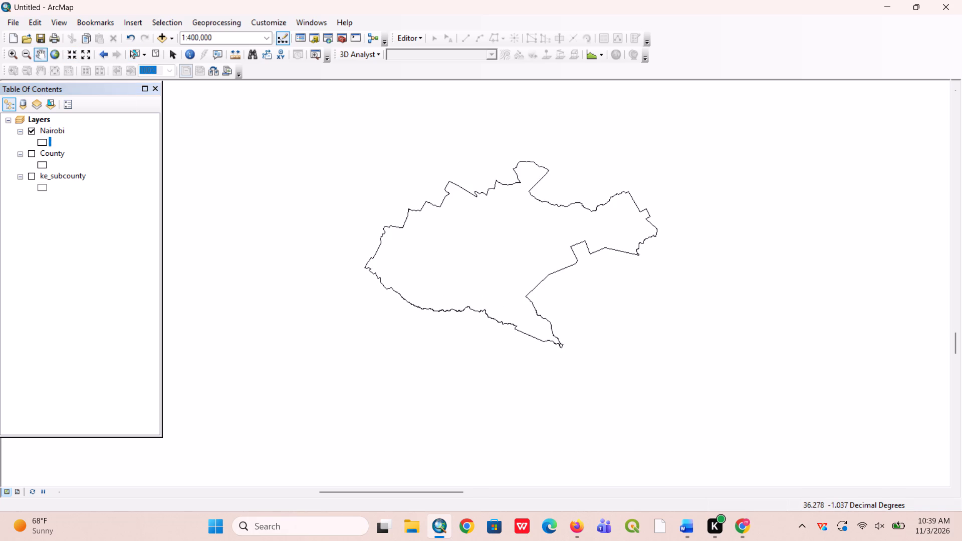
drag(517, 250, 519, 272)
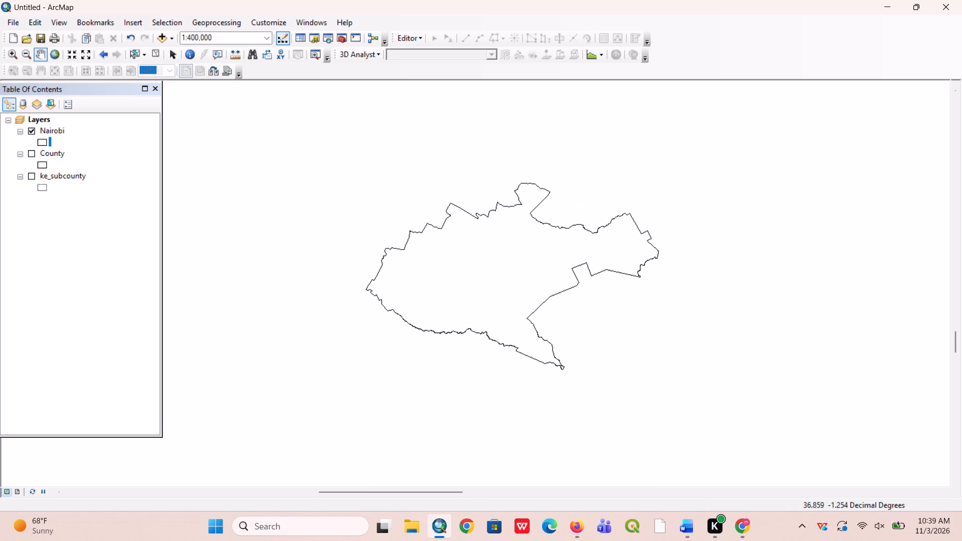
scroll(497, 245, down, 1)
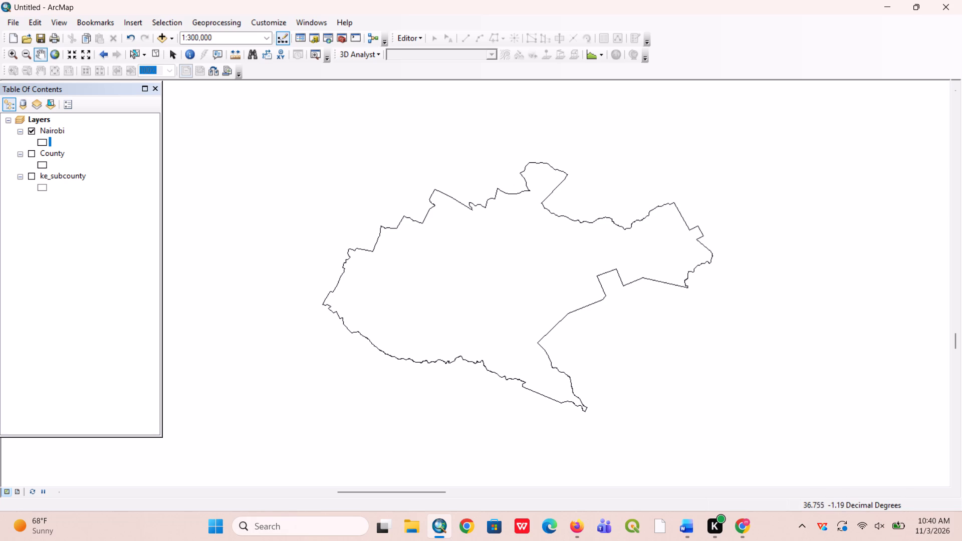
click(174, 37)
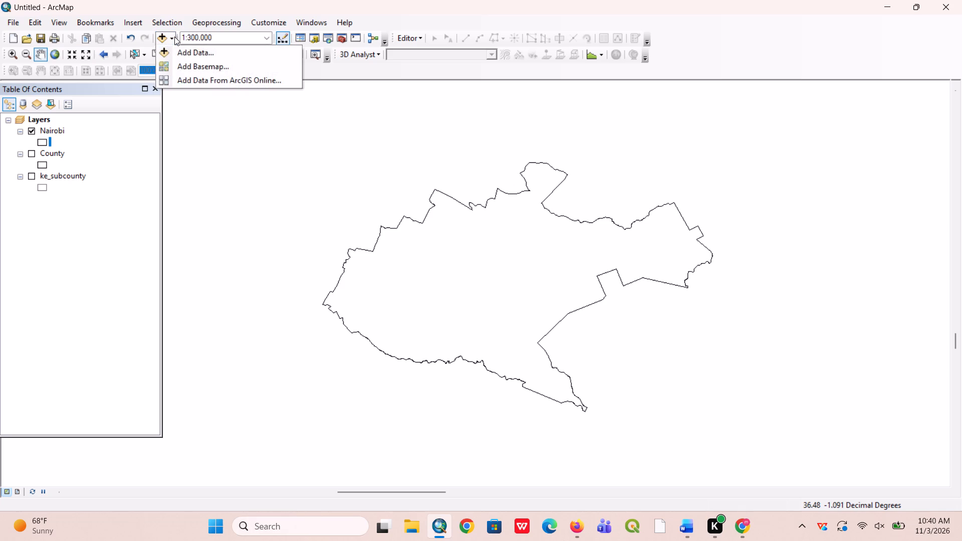
click(202, 49)
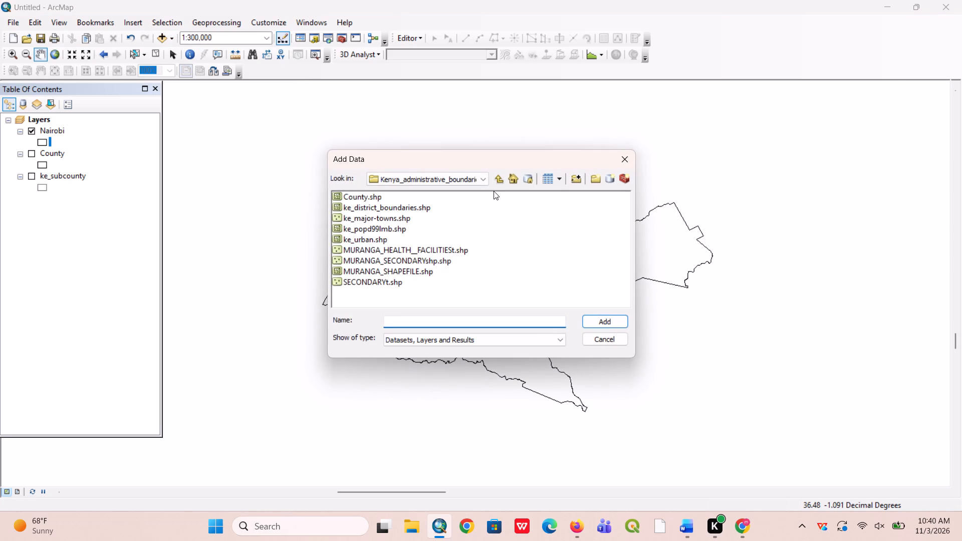
click(488, 178)
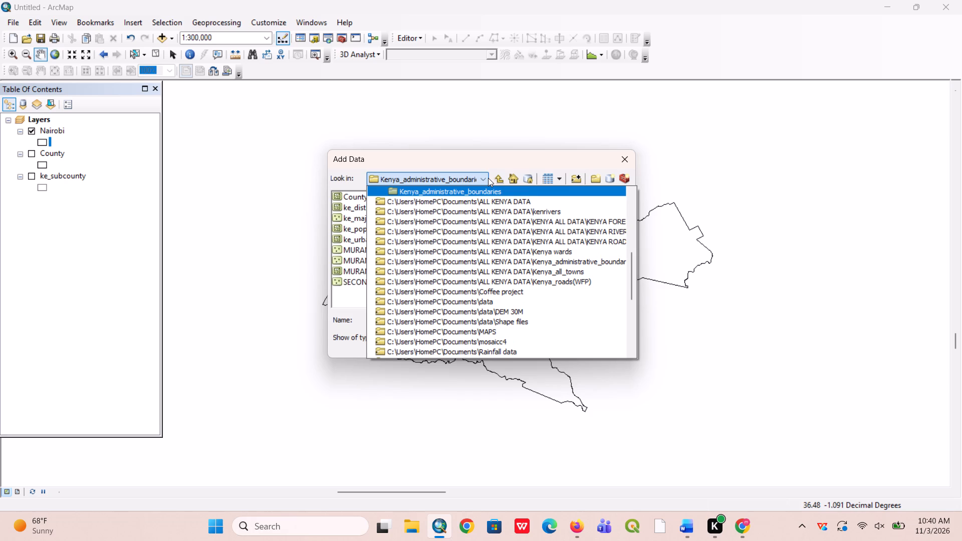
click(499, 213)
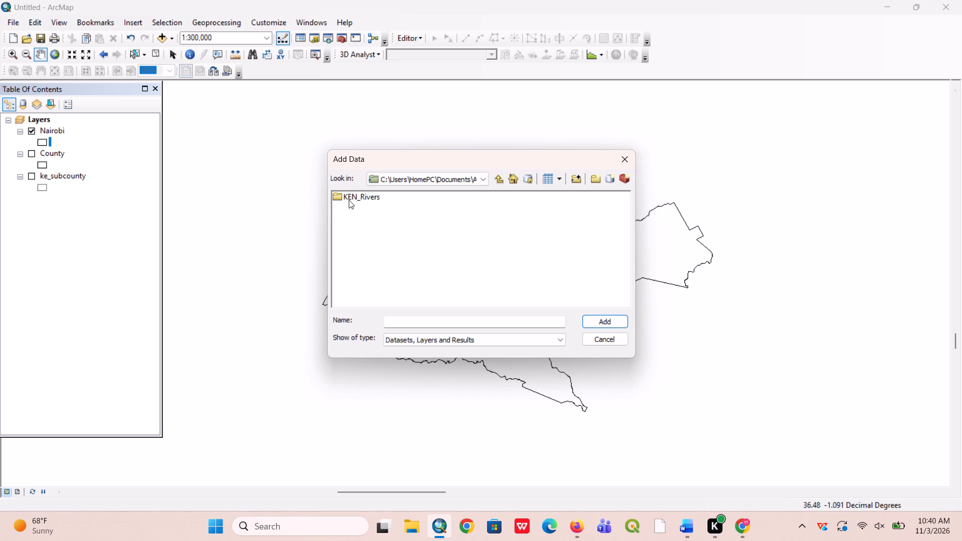
click(349, 197)
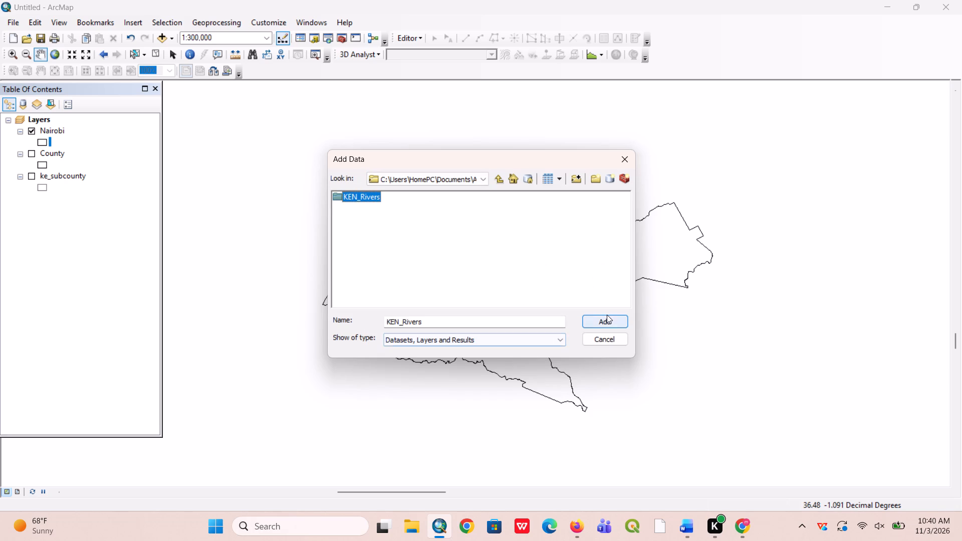
click(610, 315)
click(348, 196)
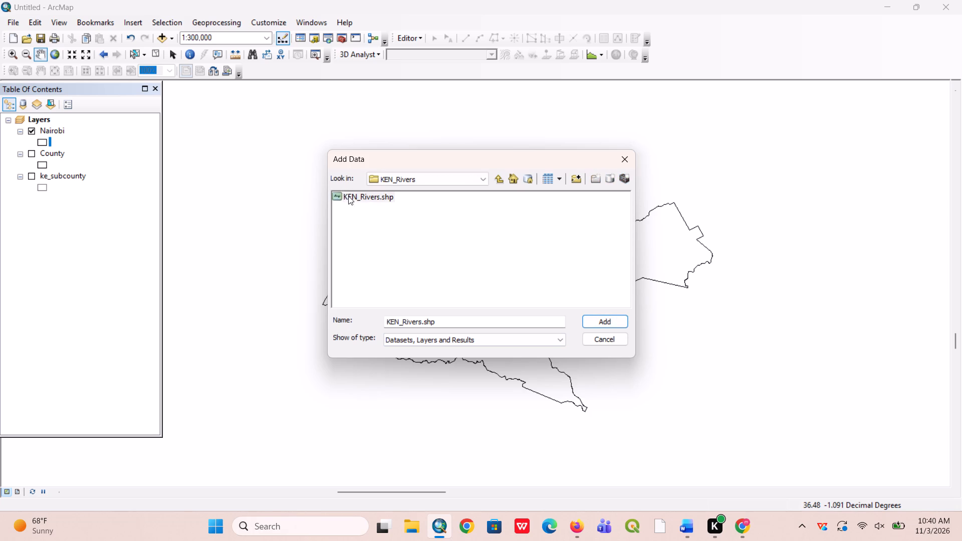
click(628, 316)
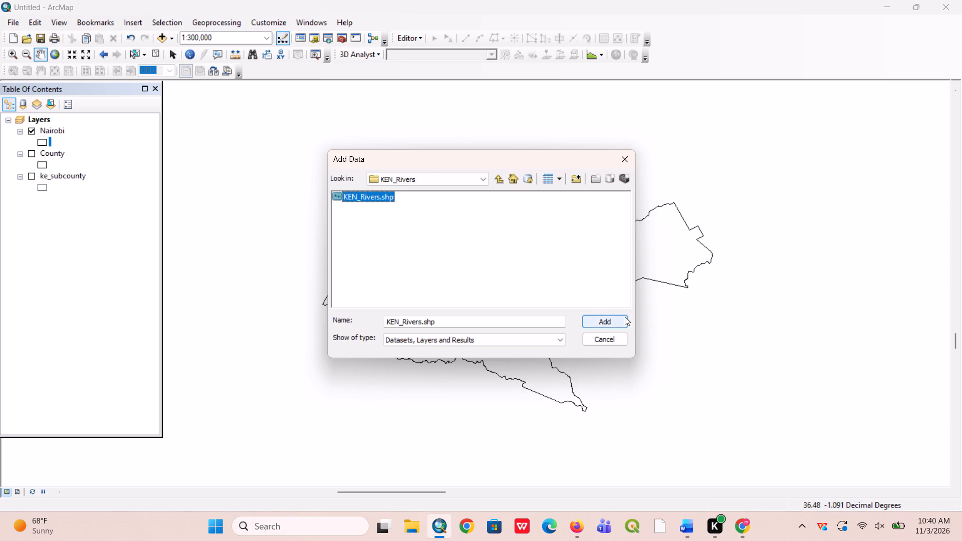
click(625, 317)
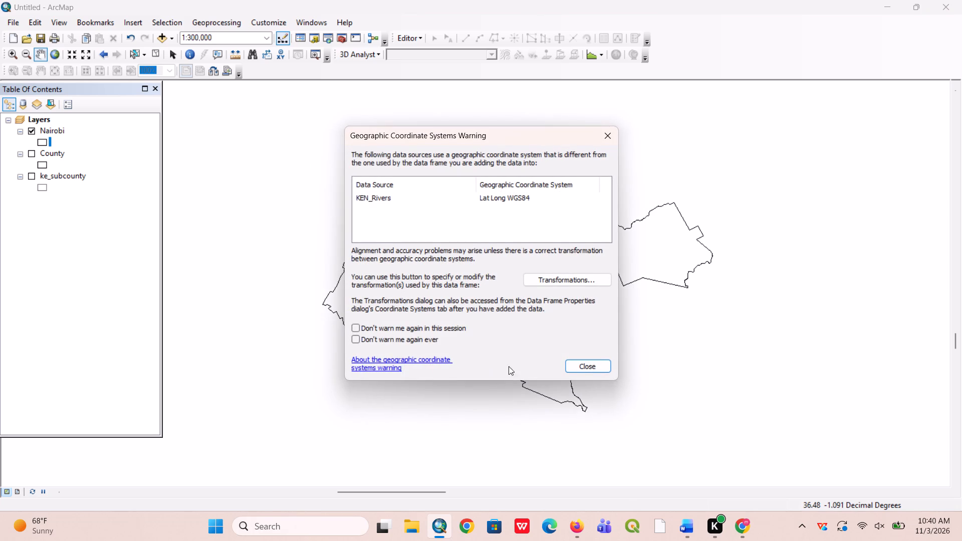
click(588, 366)
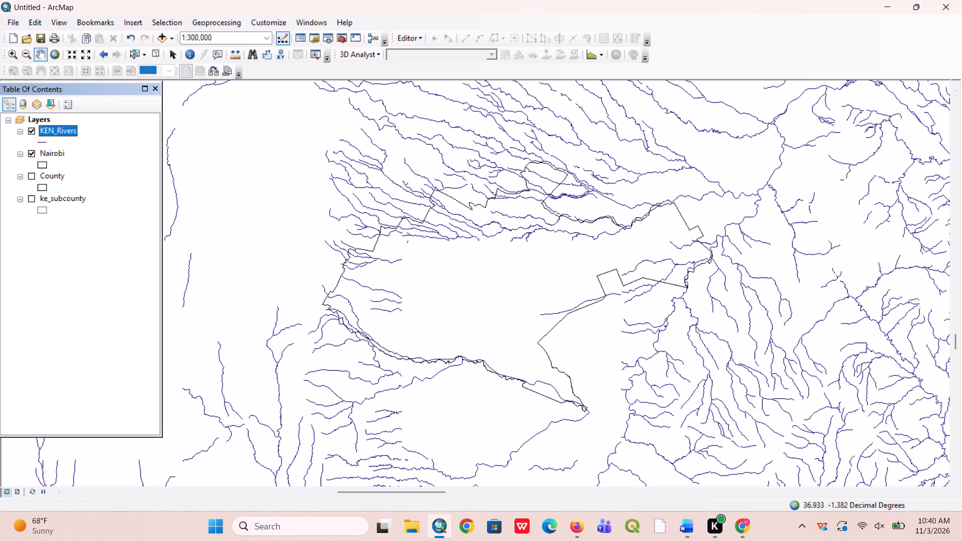
Add the kenya_all_towns.shp shapefile from the ALL KENYA DATA\Kenya_all_towns folder to the map.
scroll(480, 233, down, 1)
scroll(480, 233, up, 2)
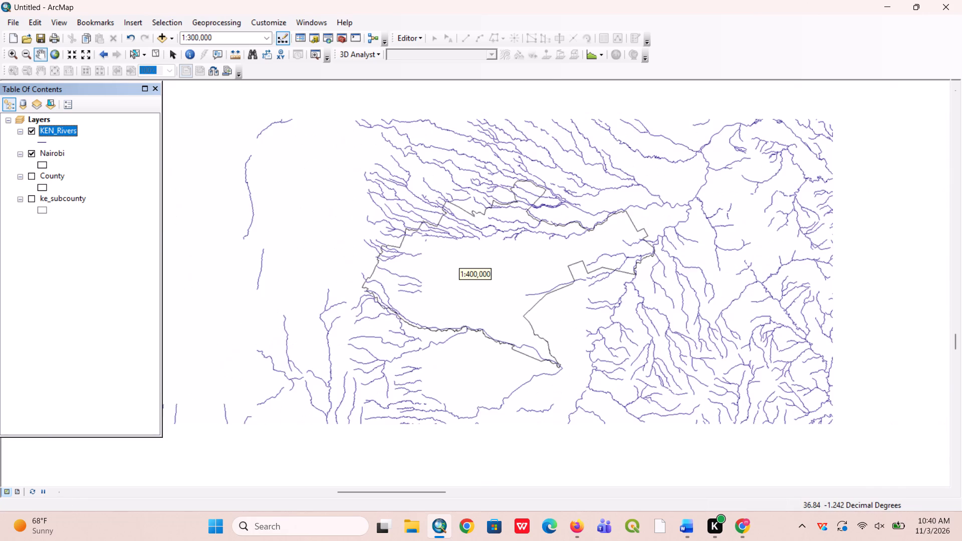
scroll(480, 233, up, 1)
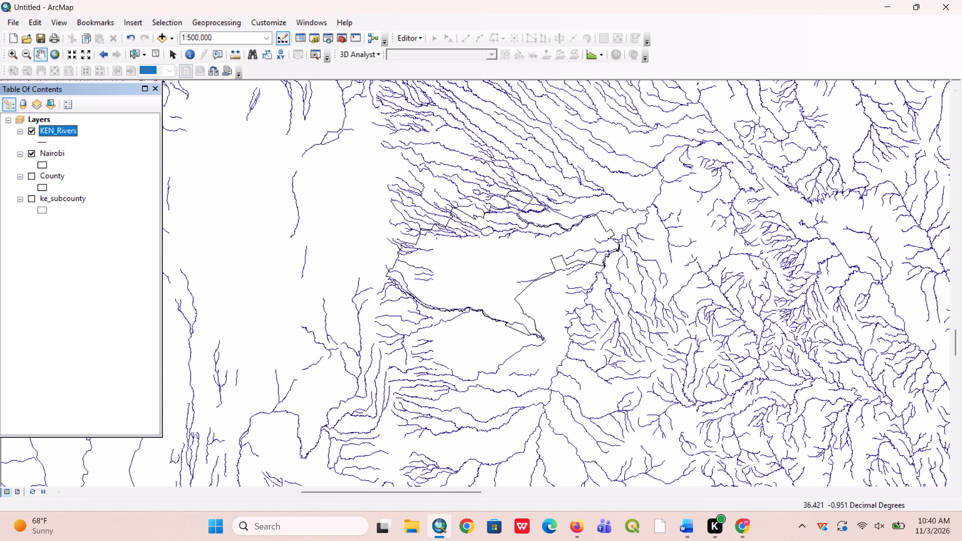
click(169, 39)
click(185, 52)
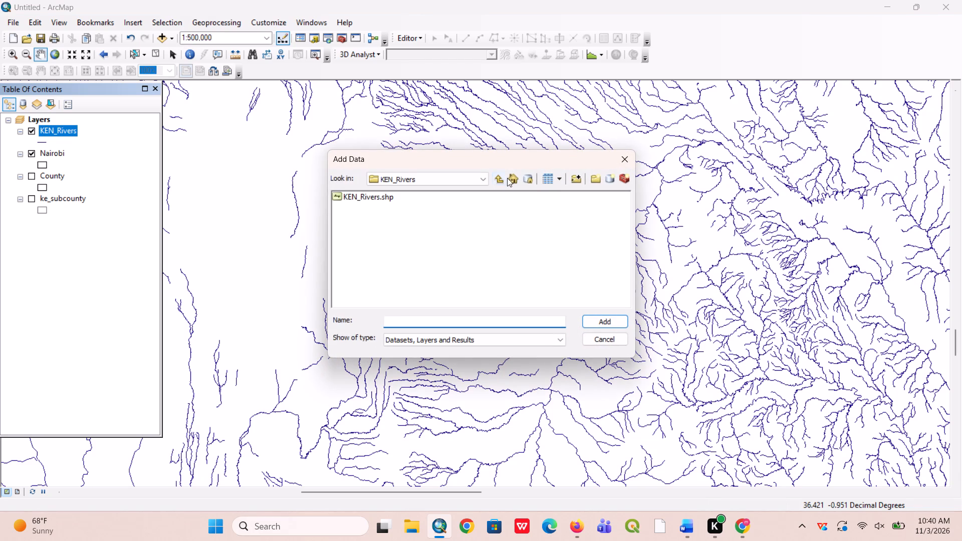
click(480, 176)
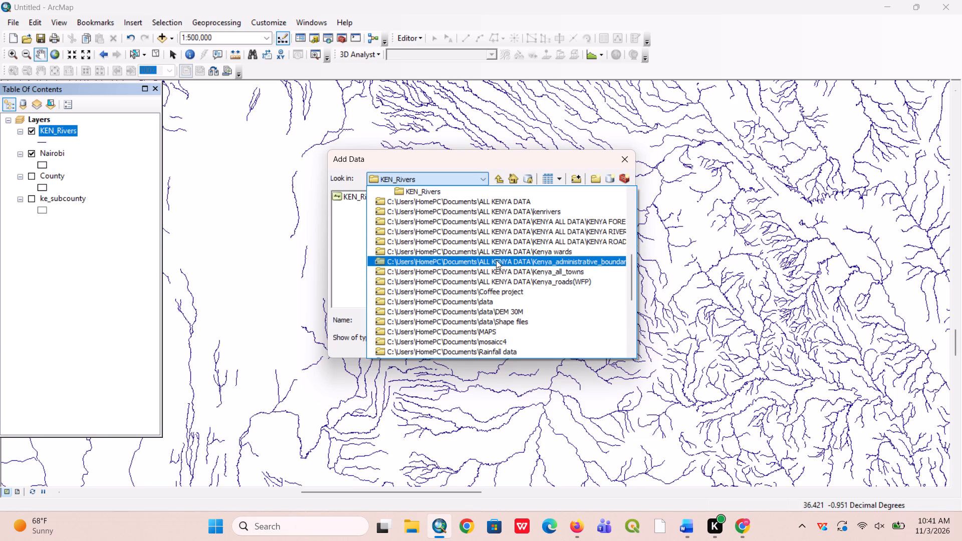
click(506, 272)
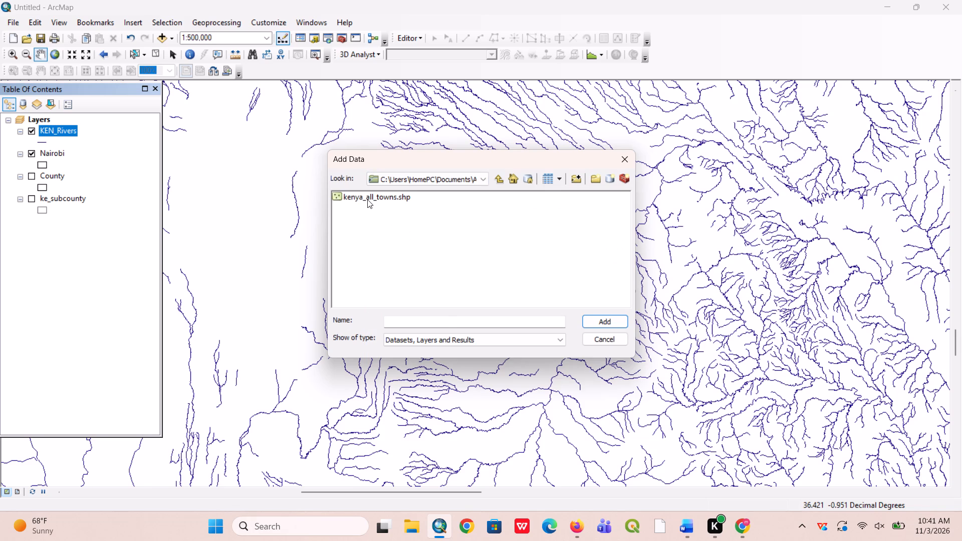
click(366, 199)
click(603, 315)
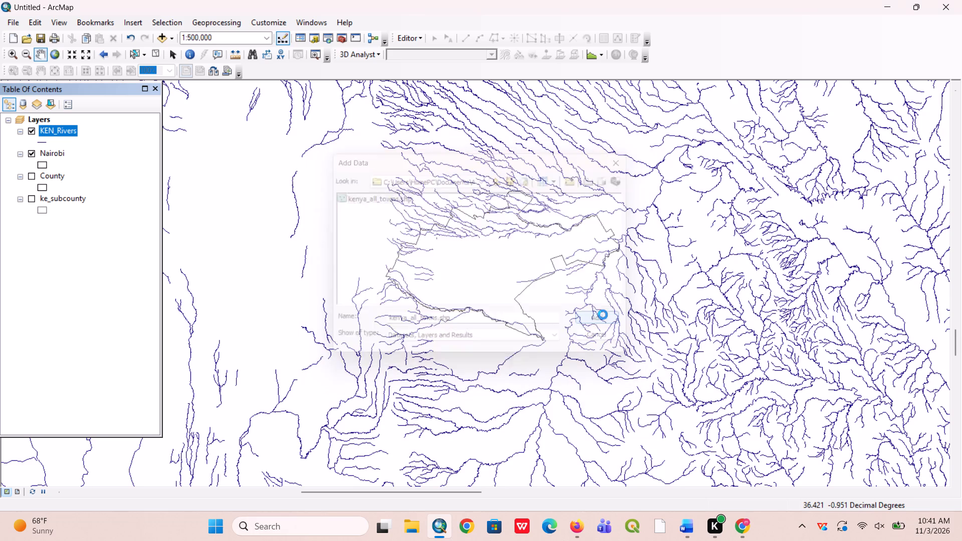
click(574, 319)
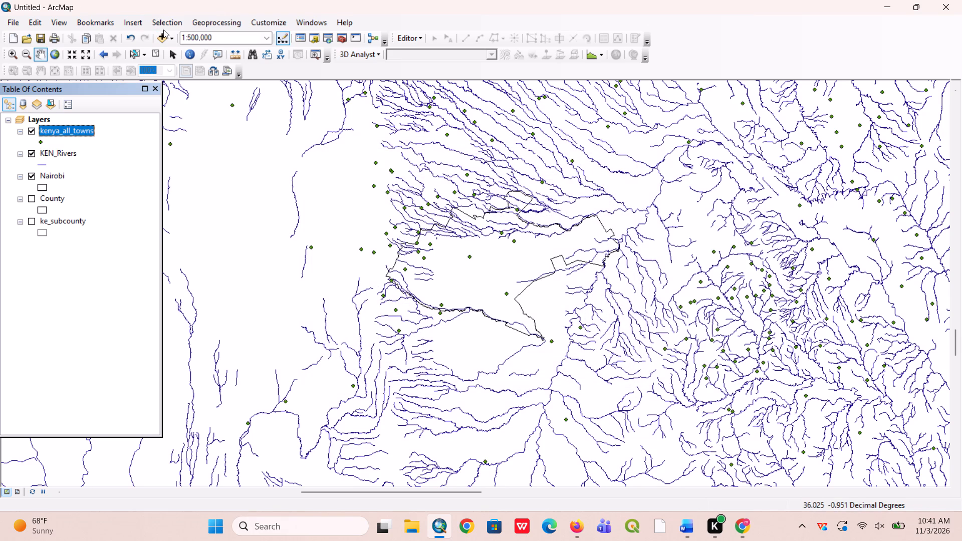
Add the kenya_forests.shp shapefile from the forest folder within ALL KENYA DATA\KENYA ALL DATA to the map.
click(177, 35)
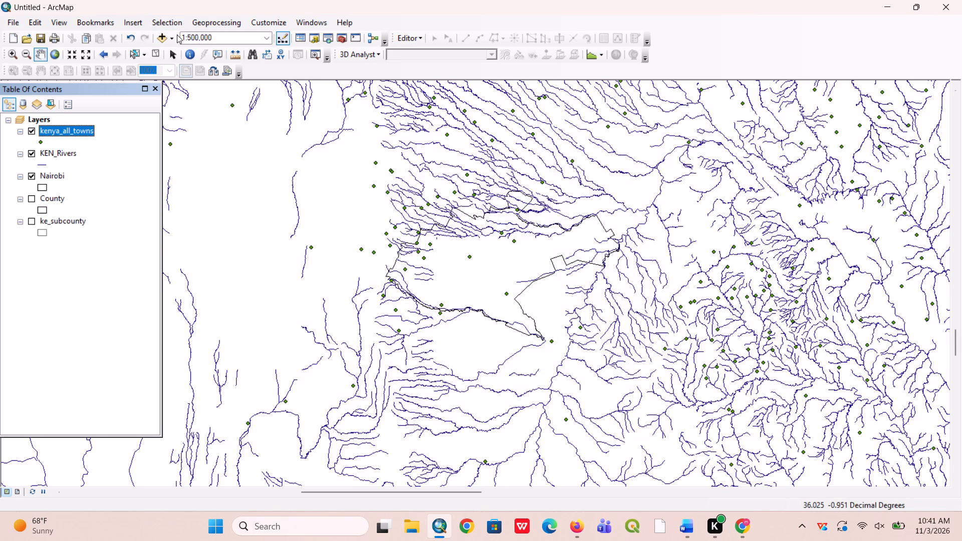
click(174, 37)
click(187, 50)
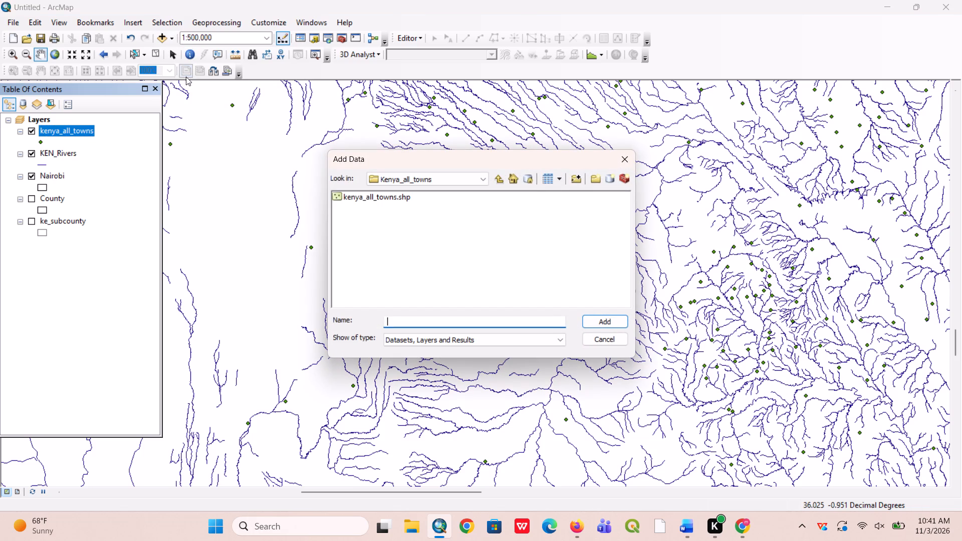
click(488, 177)
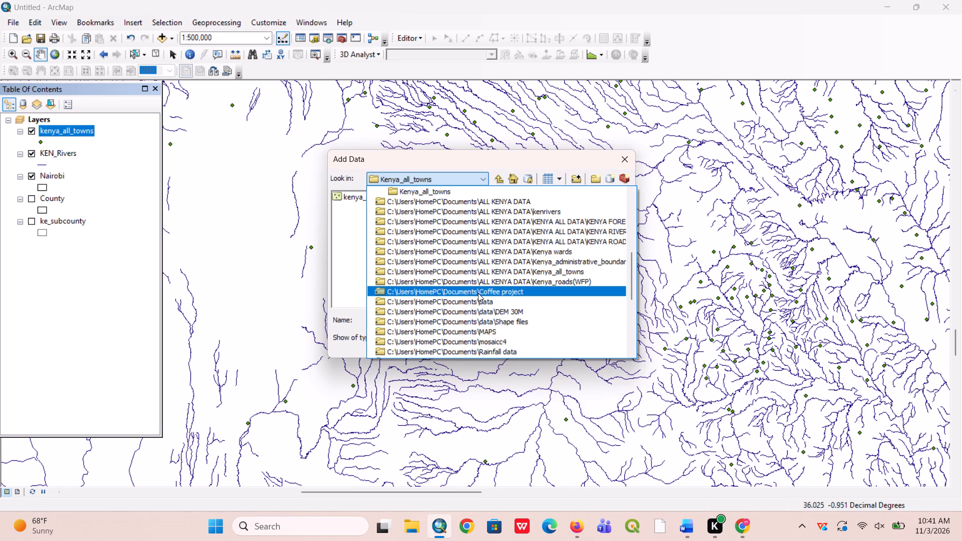
click(540, 311)
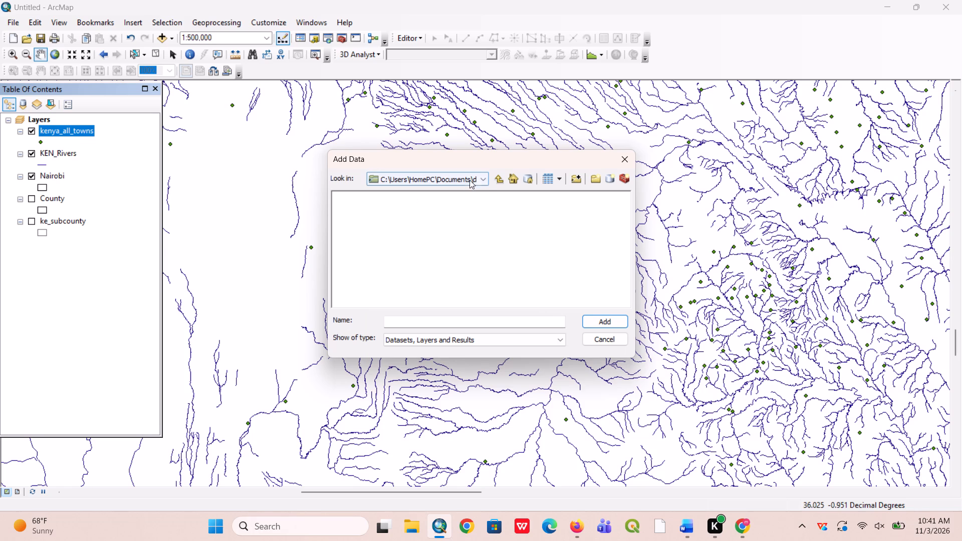
click(485, 179)
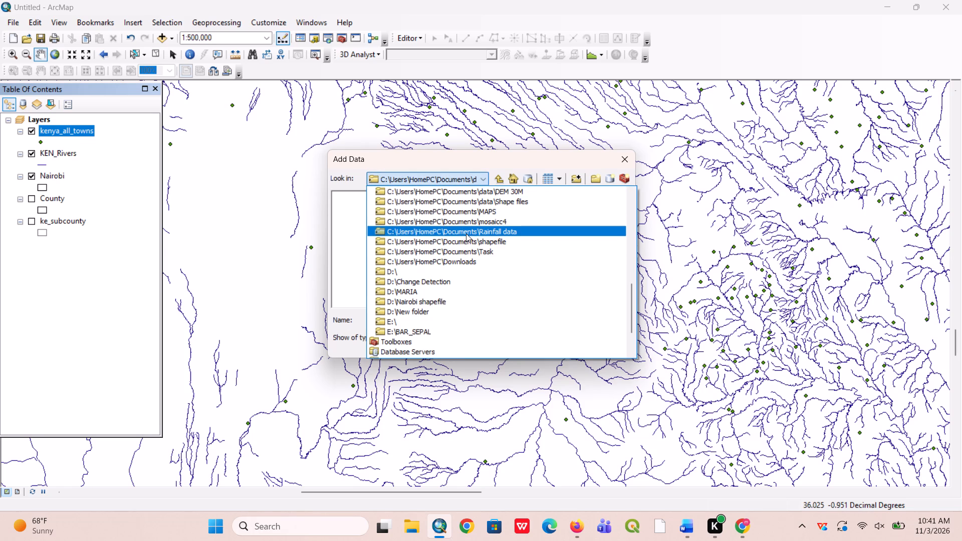
scroll(462, 213, up, 1)
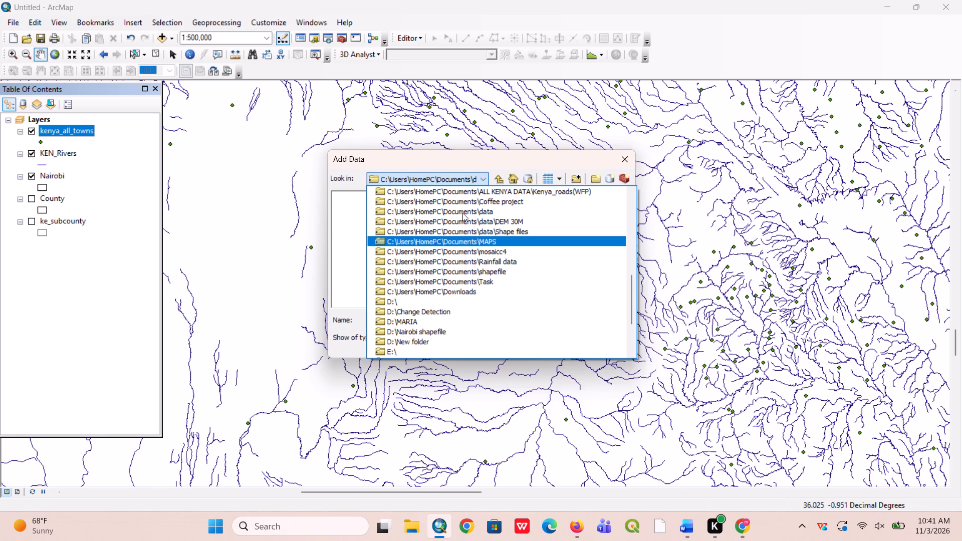
scroll(462, 213, up, 1)
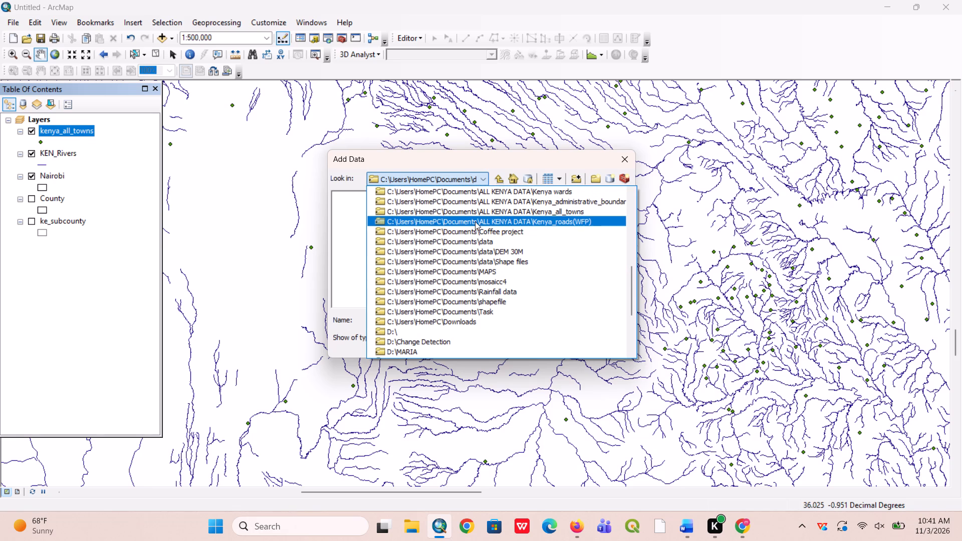
scroll(475, 221, up, 1)
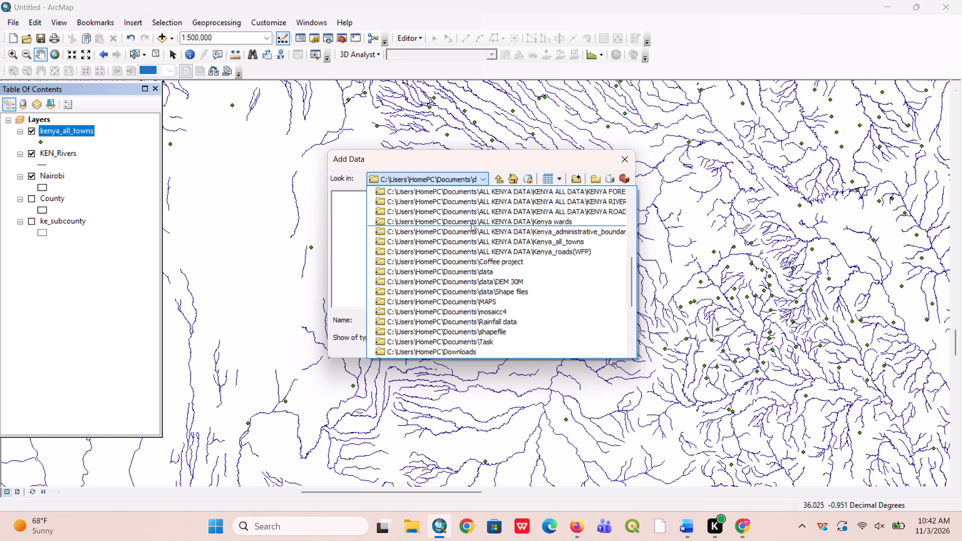
scroll(471, 221, up, 1)
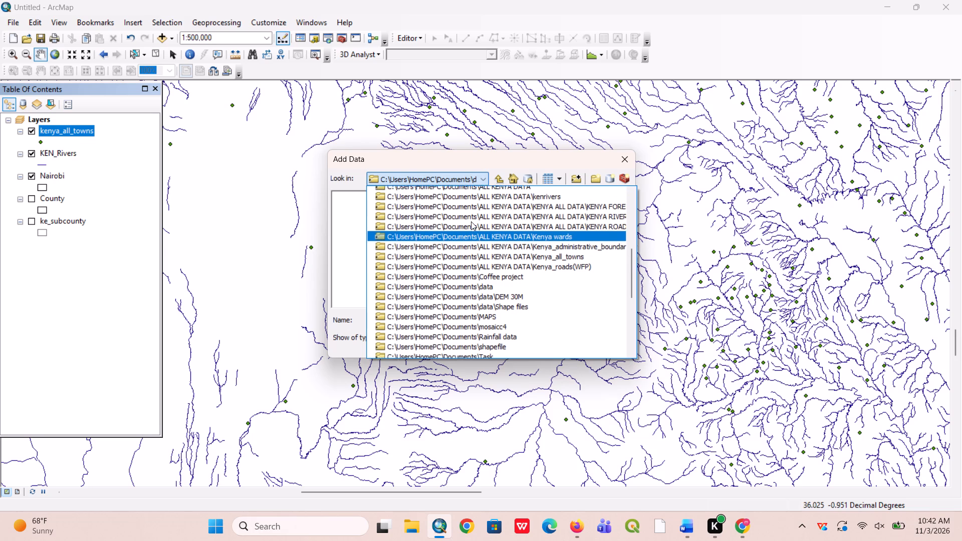
click(477, 221)
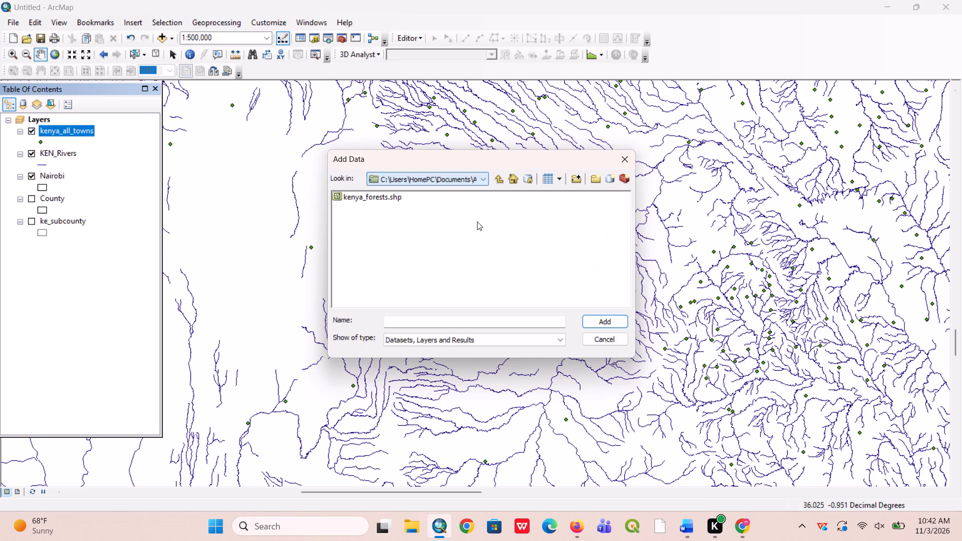
click(378, 198)
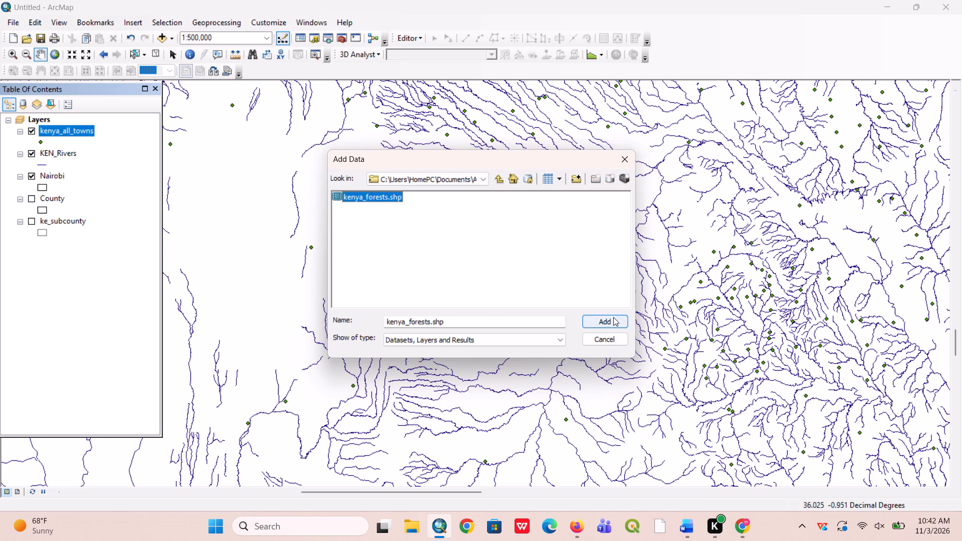
click(613, 317)
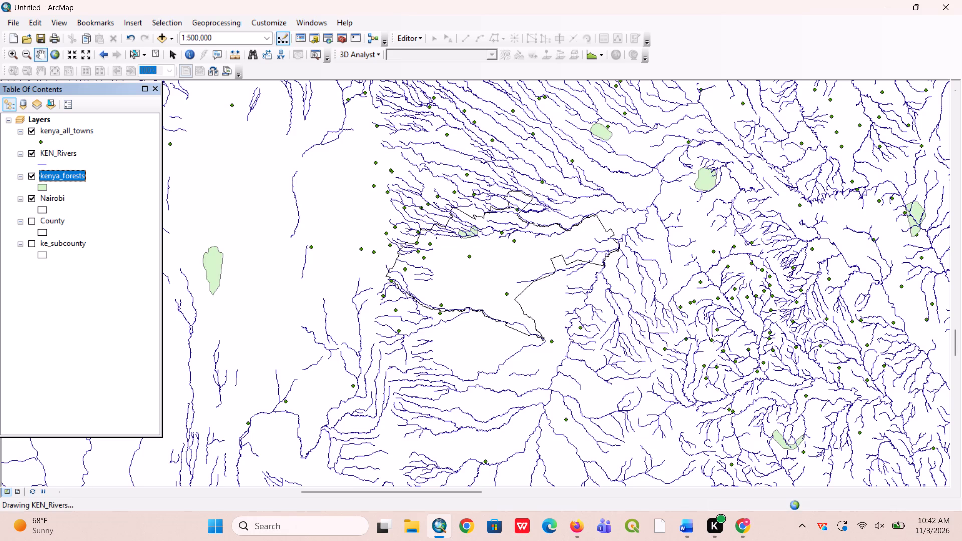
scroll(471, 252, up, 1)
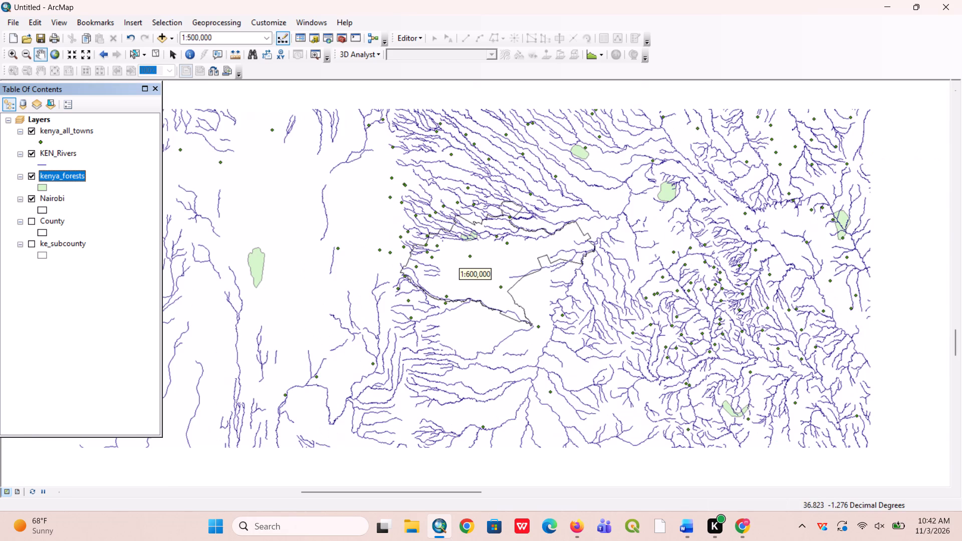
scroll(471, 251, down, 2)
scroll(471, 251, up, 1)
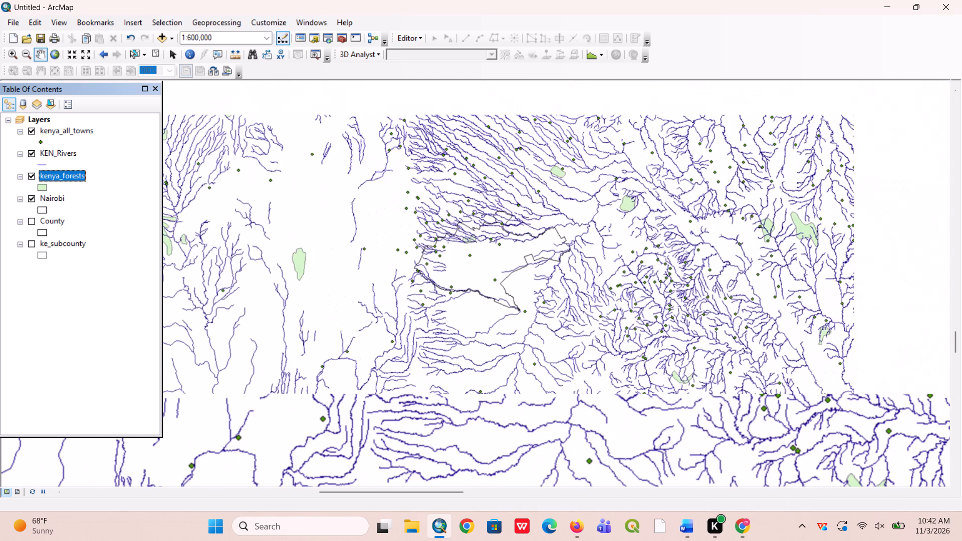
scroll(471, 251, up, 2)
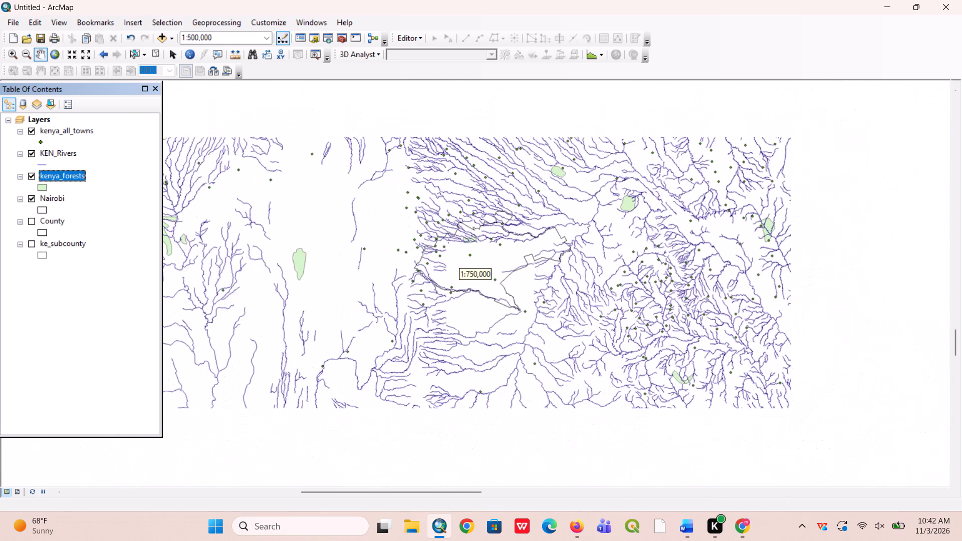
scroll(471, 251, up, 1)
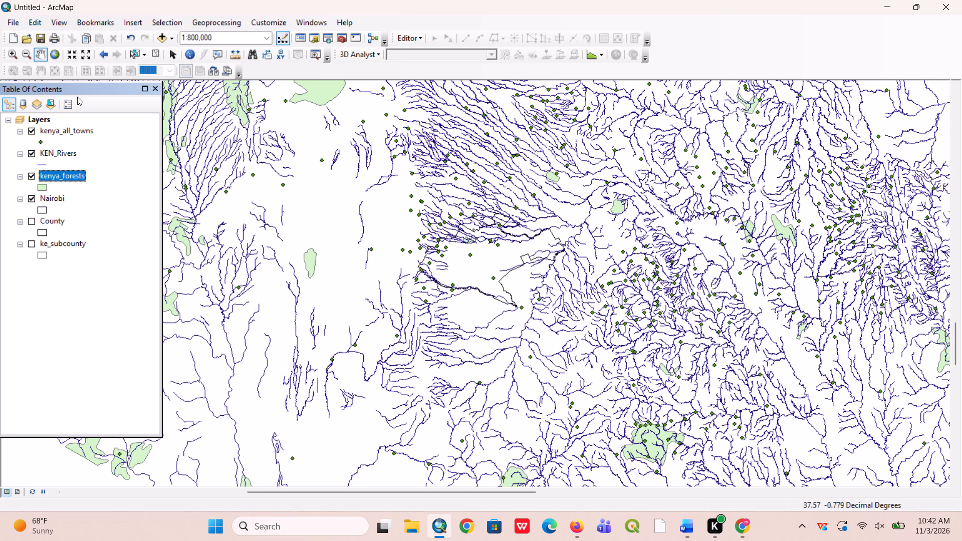
Clip the kenya_all_towns layer to the Nairobi layer, keeping the default output, and hide the original kenya_all_towns layer.
click(212, 16)
click(222, 47)
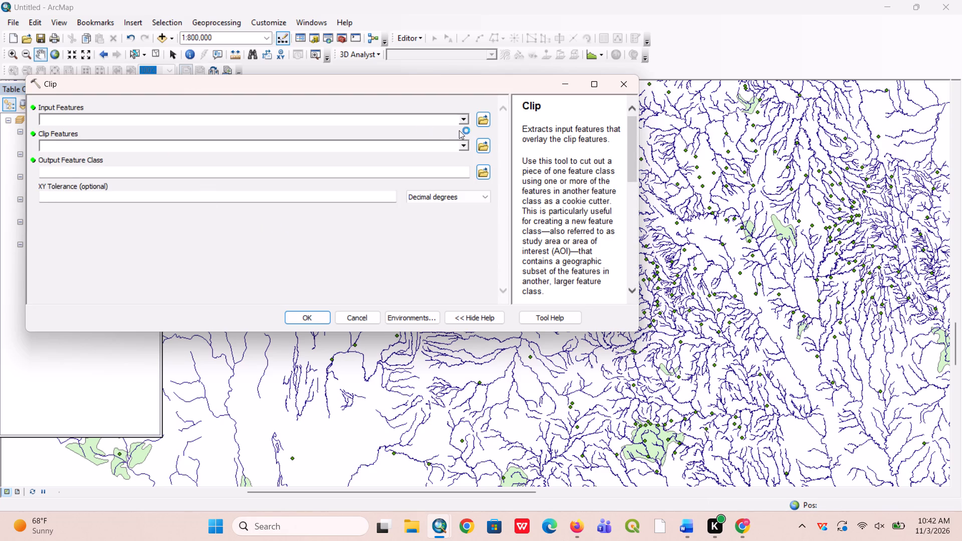
click(462, 119)
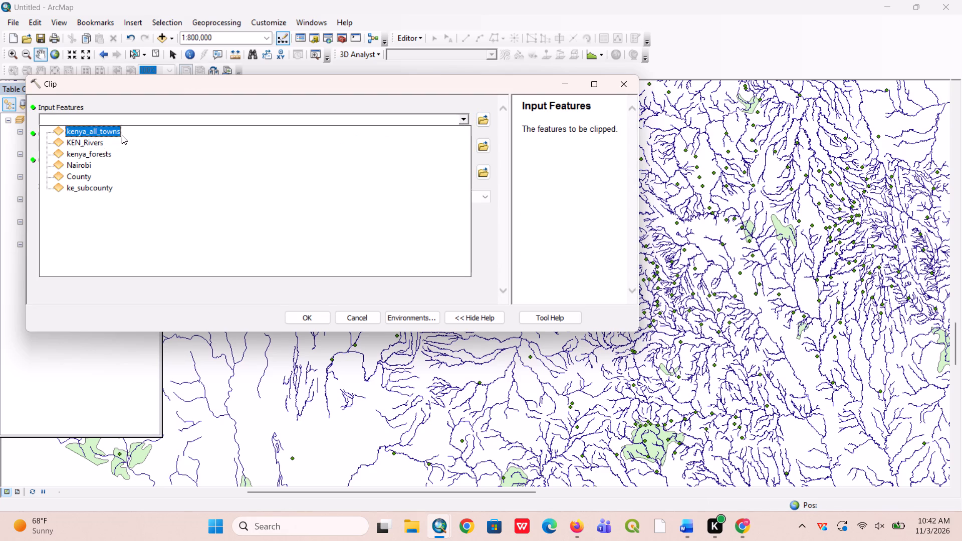
click(121, 133)
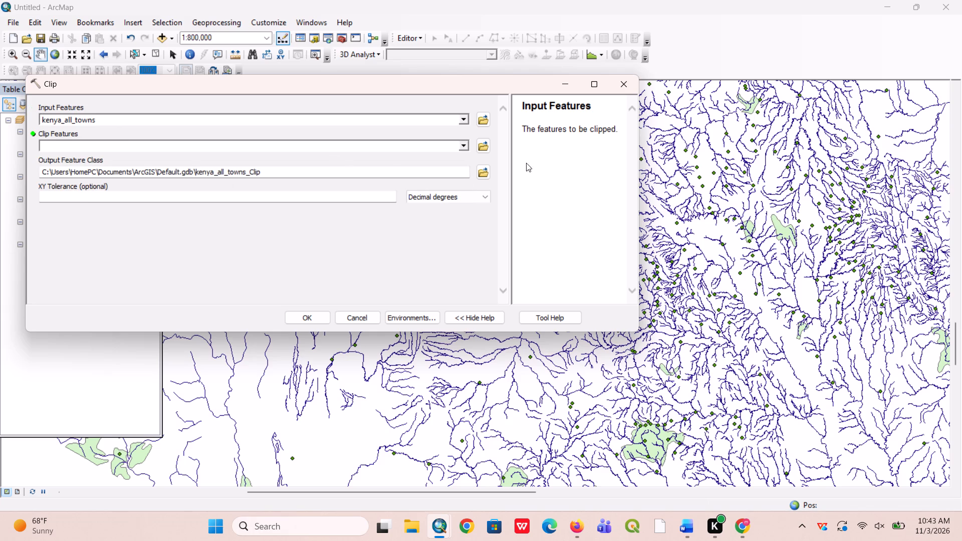
click(465, 145)
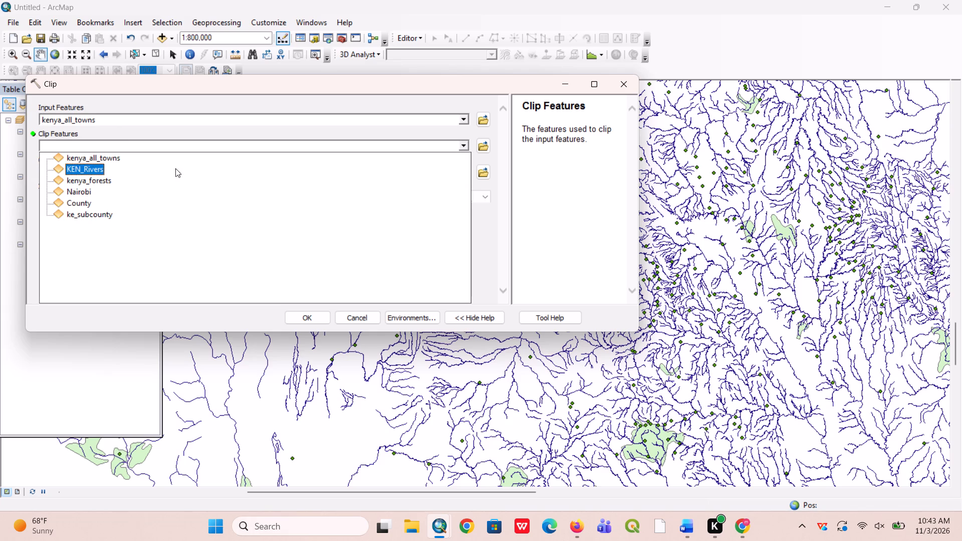
click(99, 193)
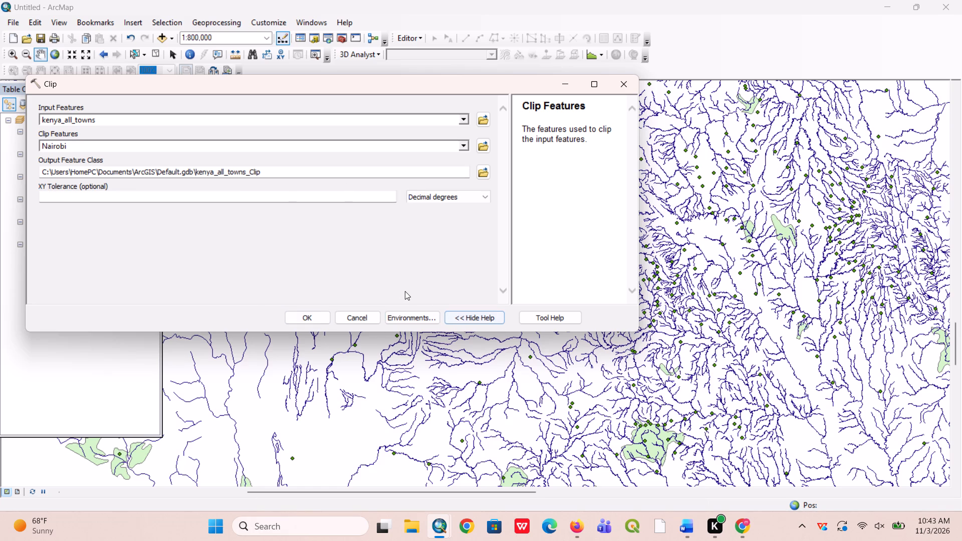
click(314, 318)
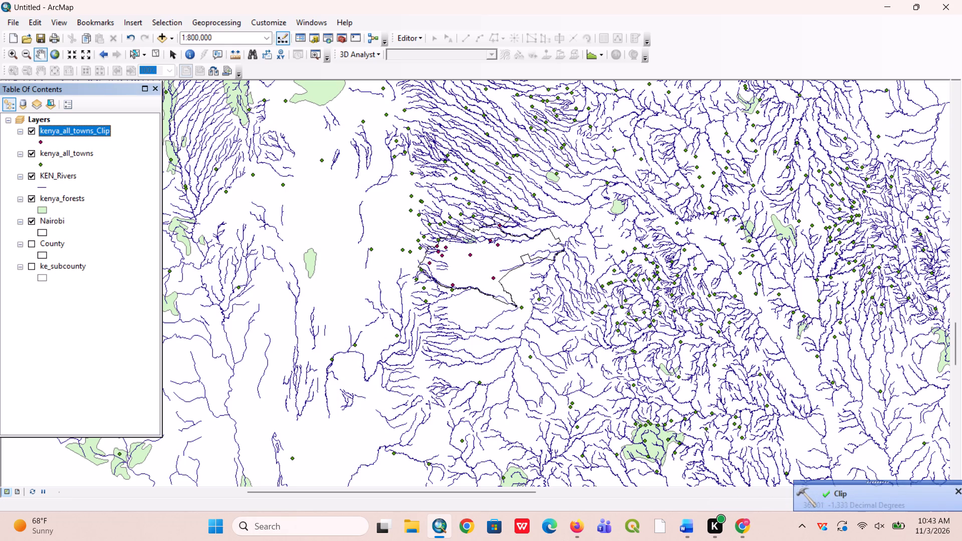
click(29, 153)
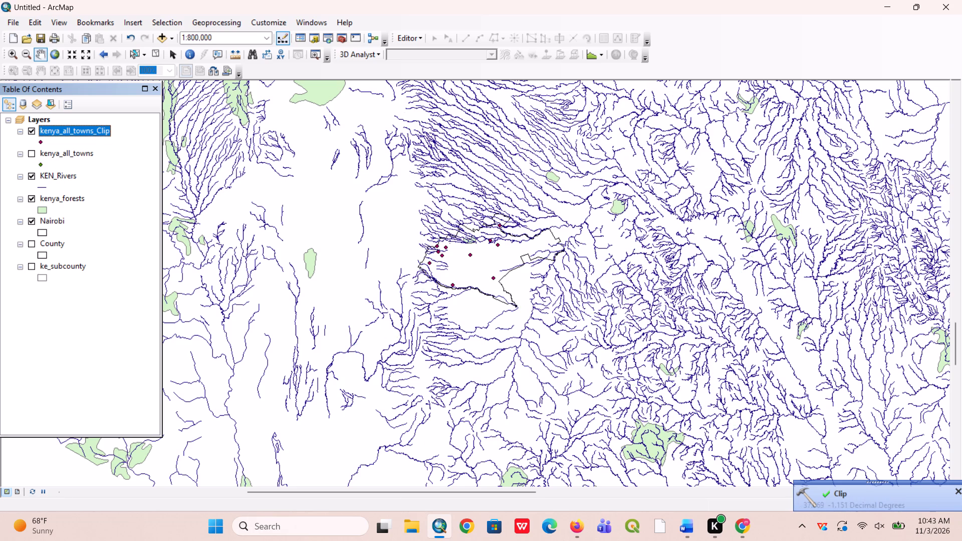
Clip the KEN_Rivers layer to the Nairobi layer, keeping the default output, and hide the original KEN_Rivers layer.
click(217, 25)
click(223, 47)
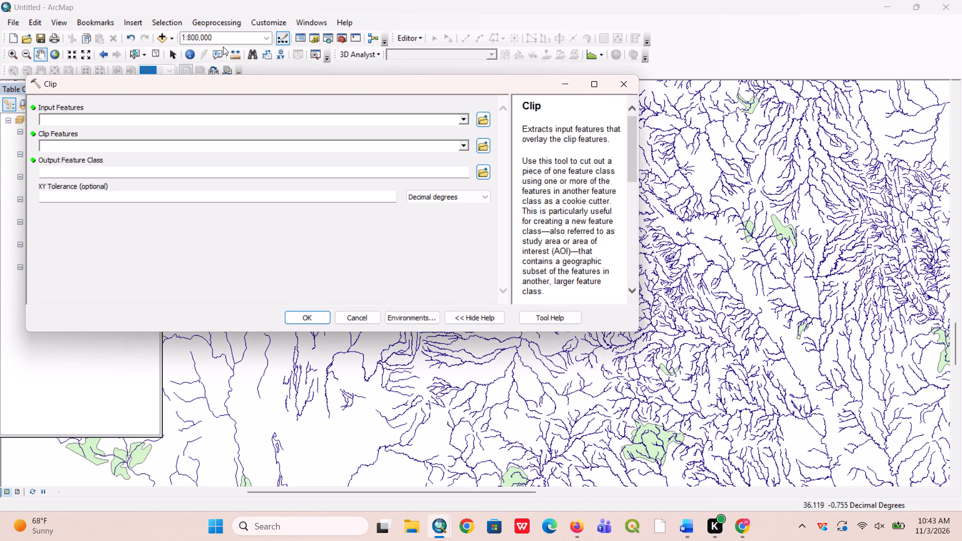
click(465, 119)
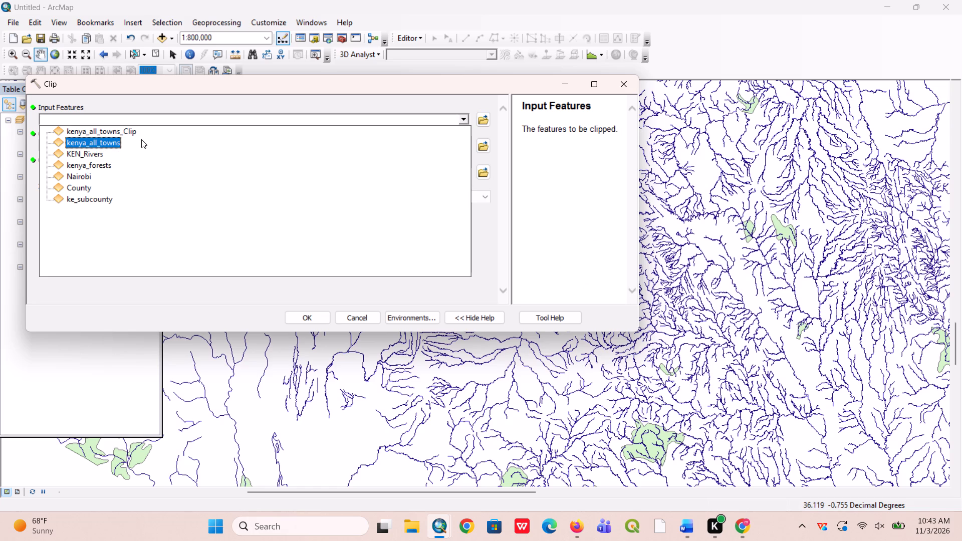
click(114, 150)
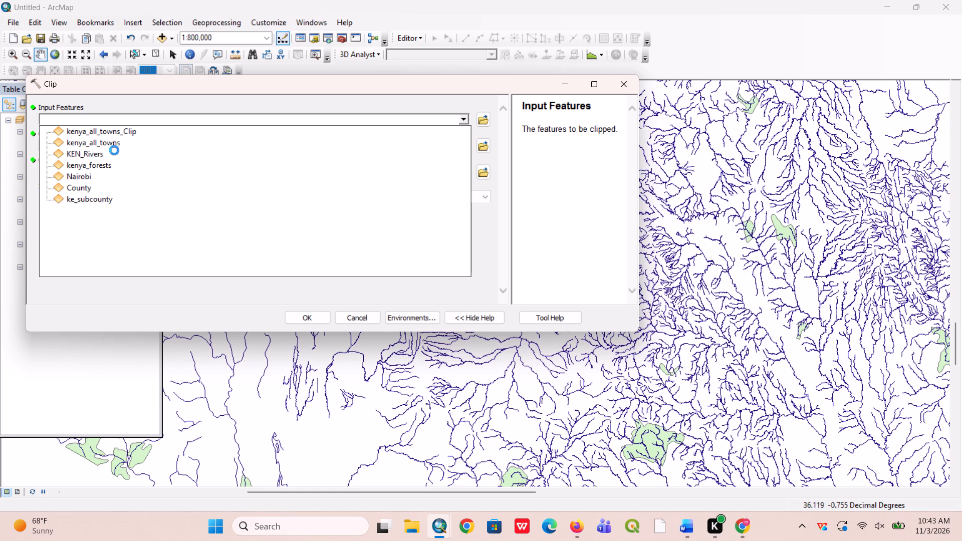
click(465, 147)
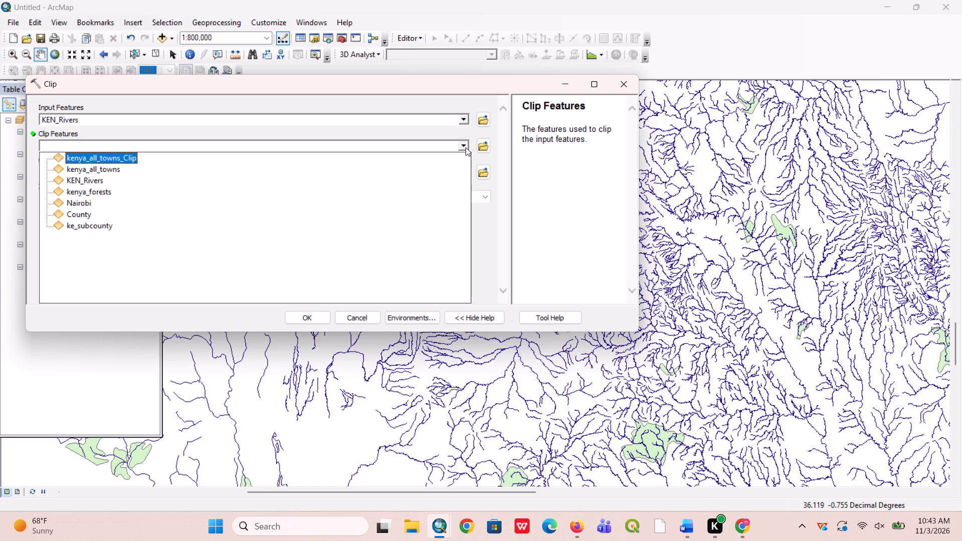
click(97, 204)
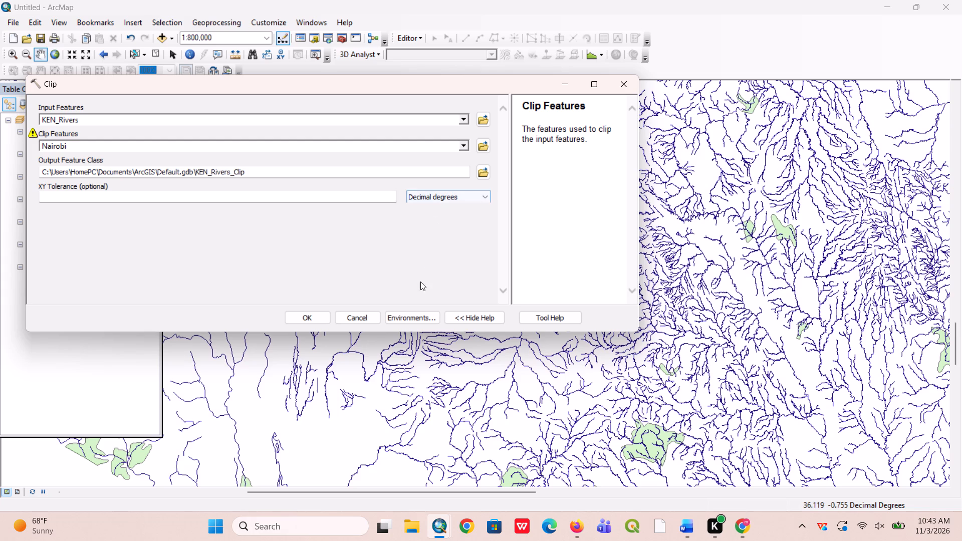
click(303, 317)
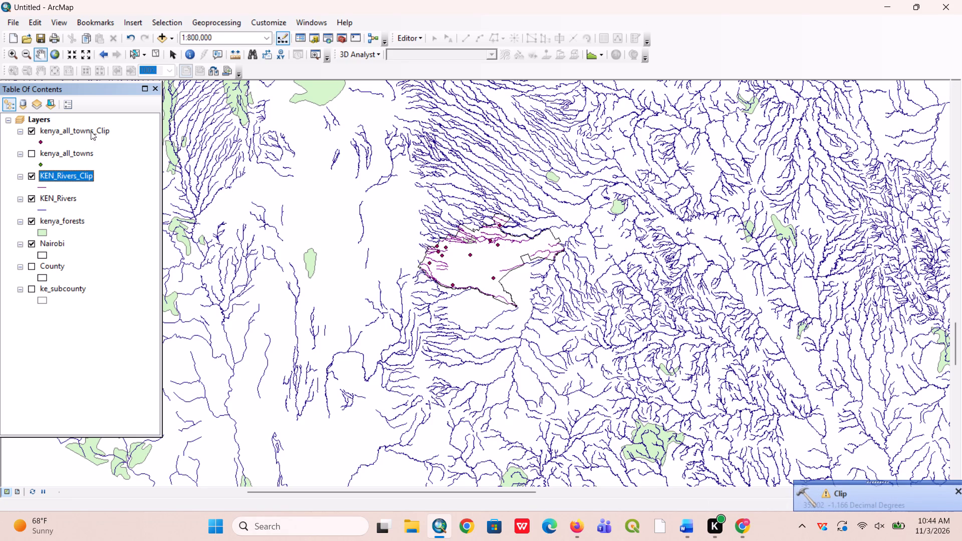
click(32, 173)
click(32, 173)
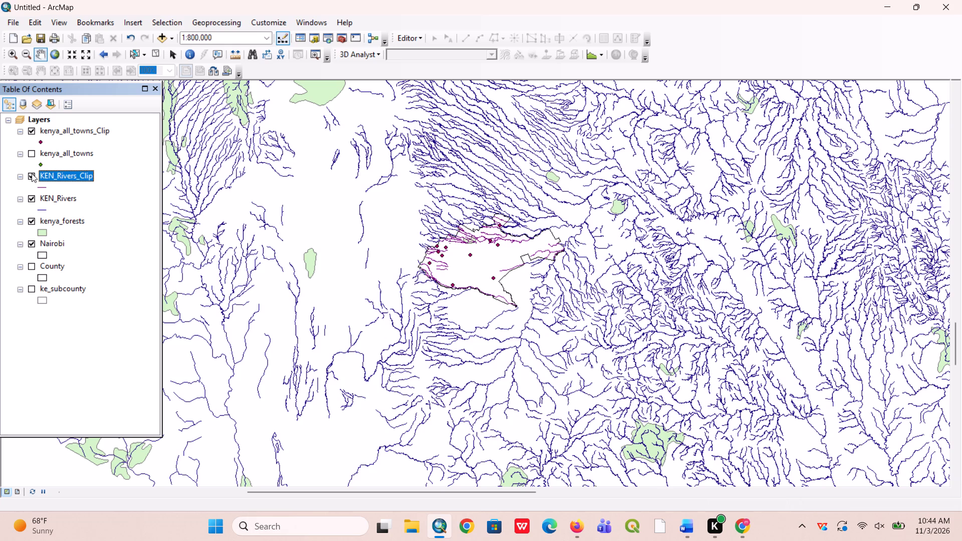
click(32, 173)
click(32, 173)
click(31, 196)
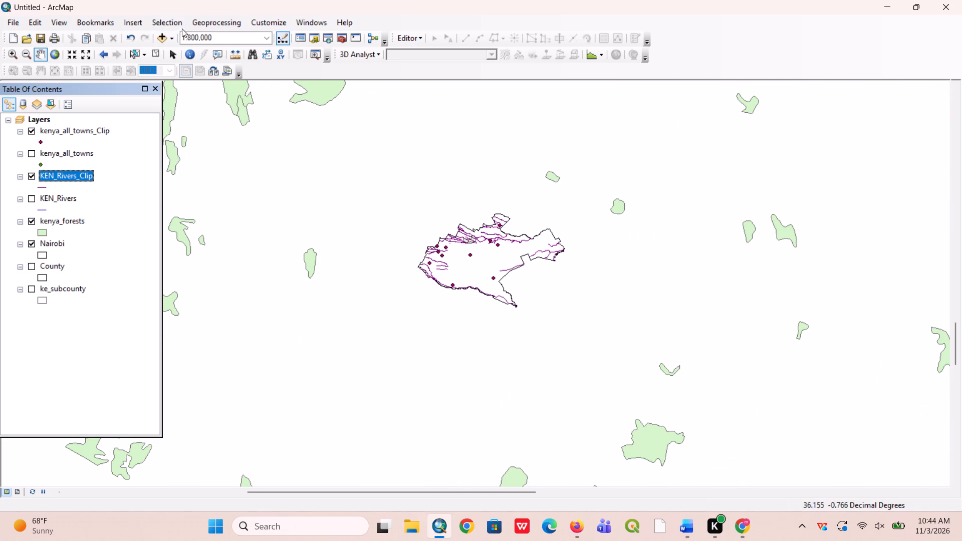
Clip the kenya_forests layer to the Nairobi layer, keeping the default output, and hide the original kenya_forests layer.
click(231, 27)
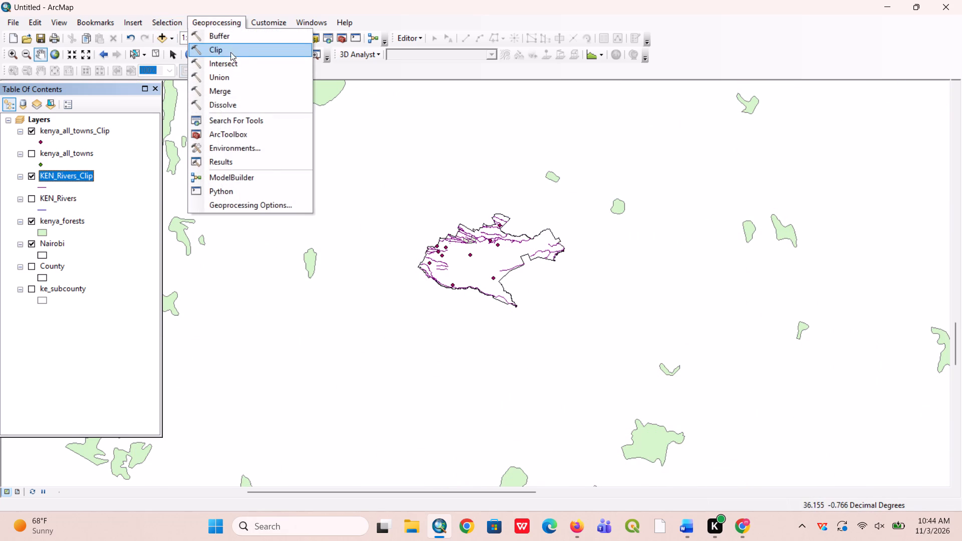
click(230, 48)
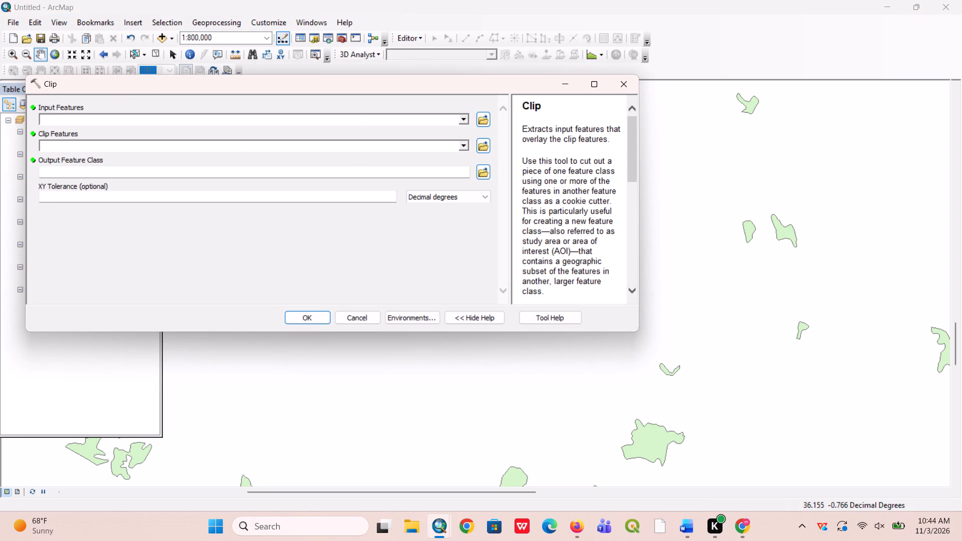
click(465, 119)
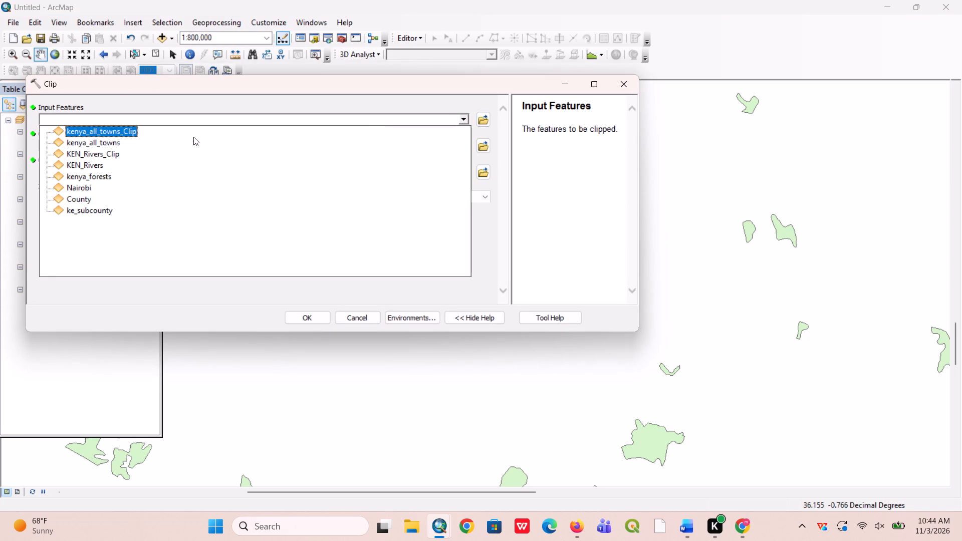
click(123, 177)
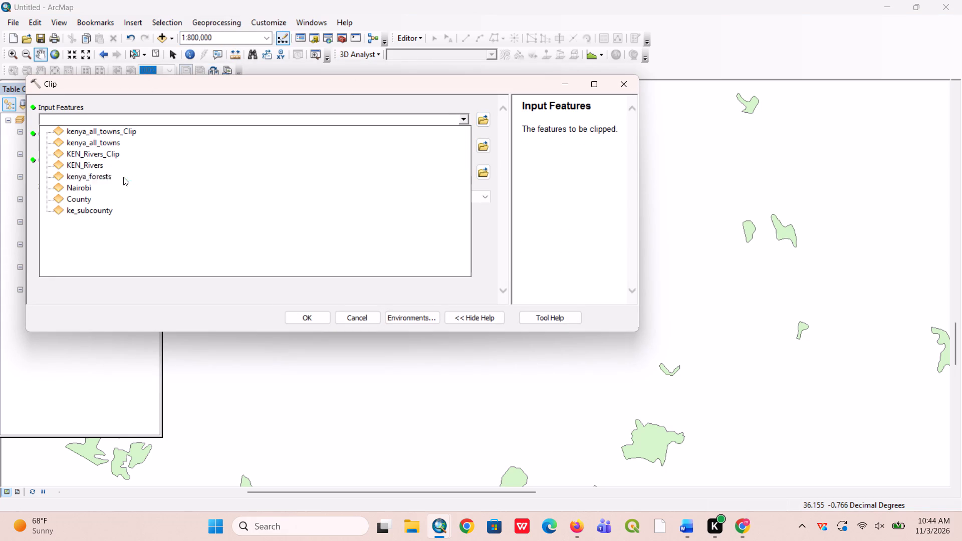
click(464, 148)
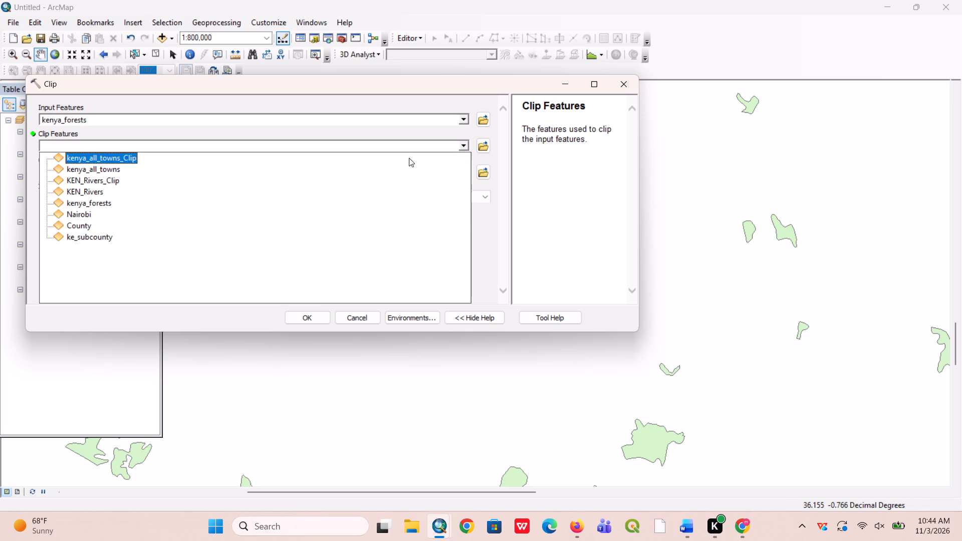
click(150, 210)
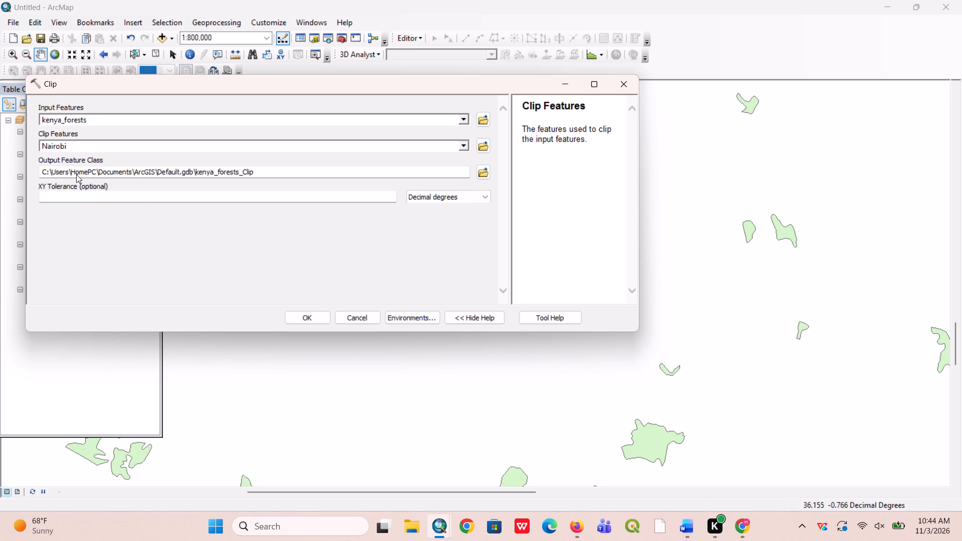
click(311, 313)
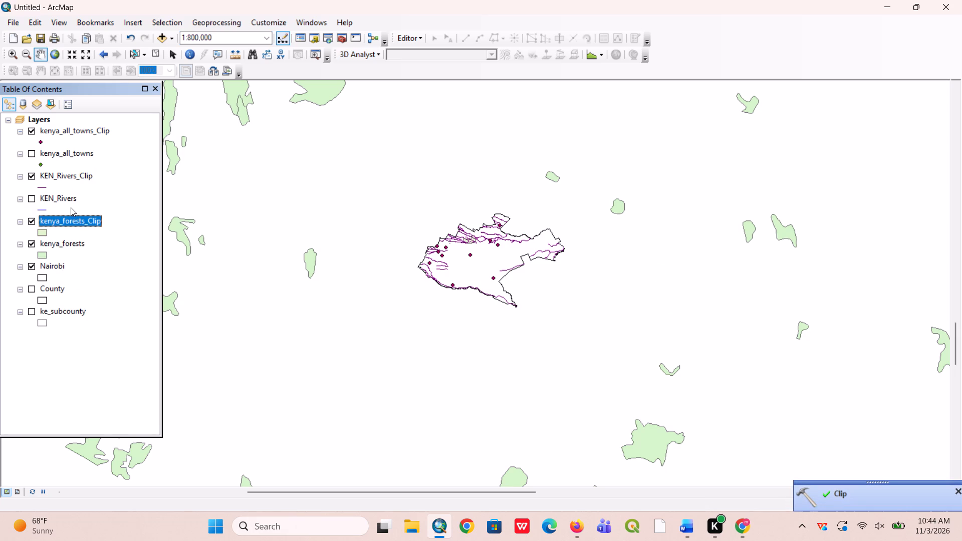
click(30, 242)
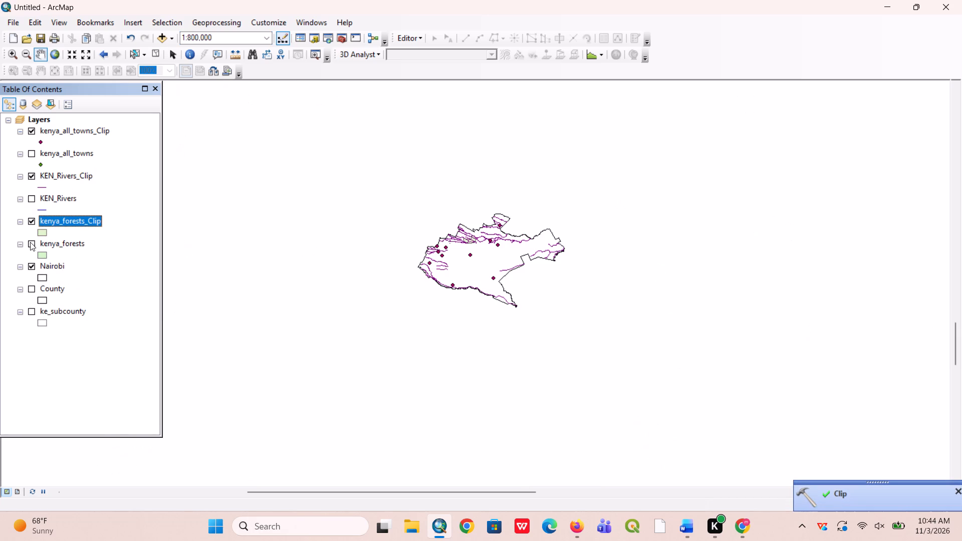
Examine the clipped towns, rivers and forests inside the Nairobi boundary at a closer scale.
scroll(484, 261, up, 2)
scroll(486, 257, down, 3)
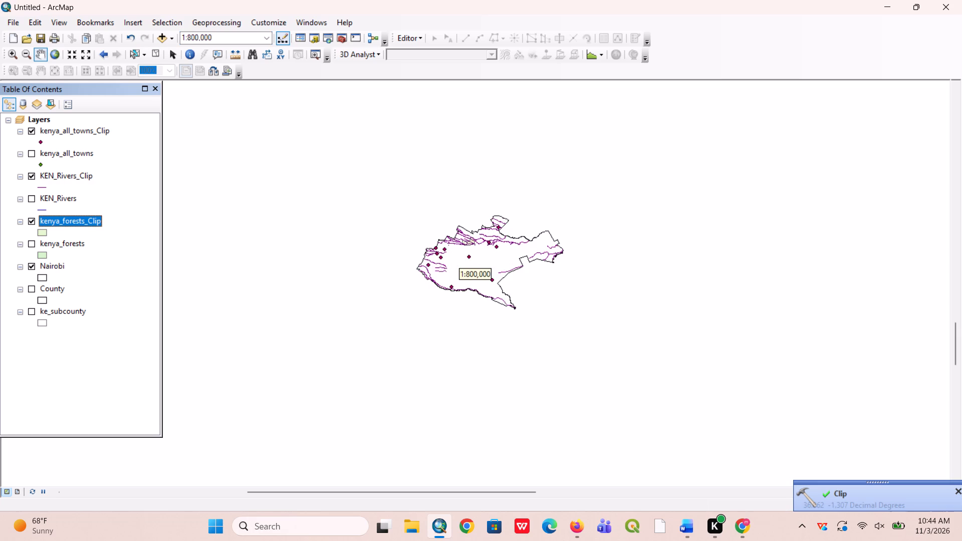
scroll(486, 257, down, 3)
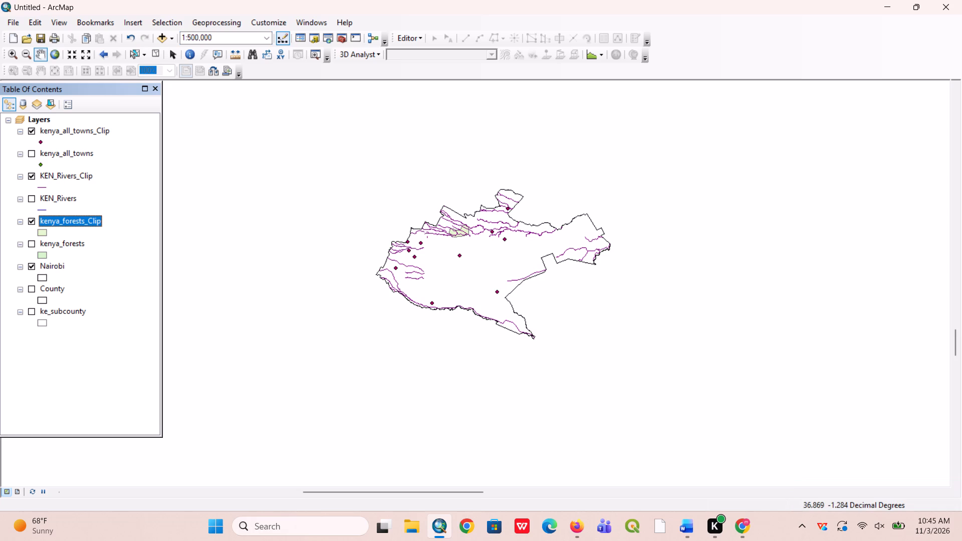
scroll(467, 232, up, 2)
scroll(467, 232, down, 2)
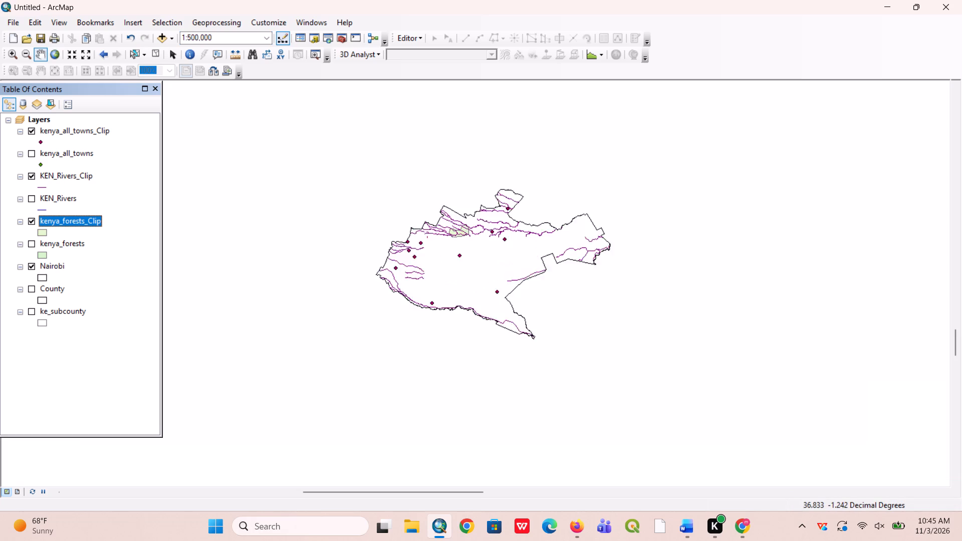
scroll(467, 232, down, 3)
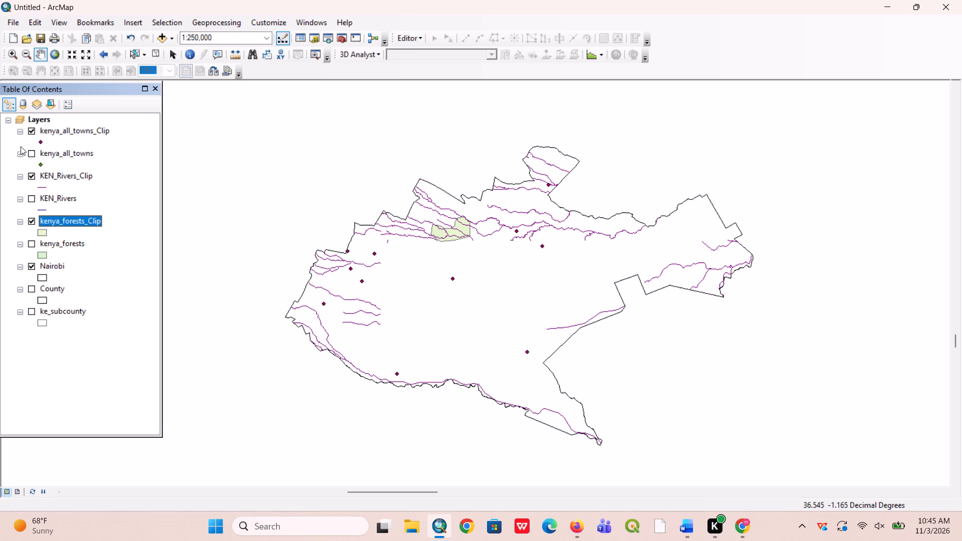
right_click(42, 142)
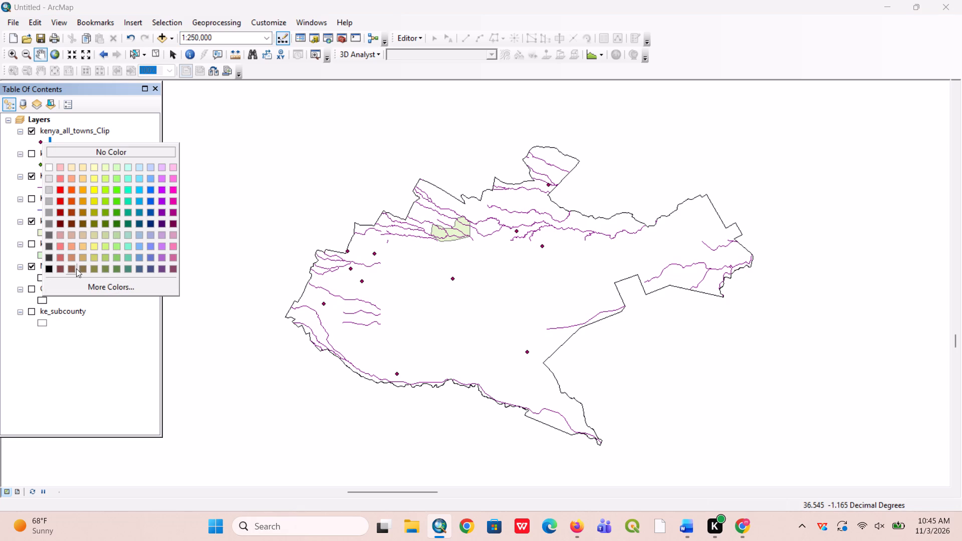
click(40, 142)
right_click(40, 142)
Open the symbology settings of the kenya_all_towns_Clip layer.
right_click(60, 129)
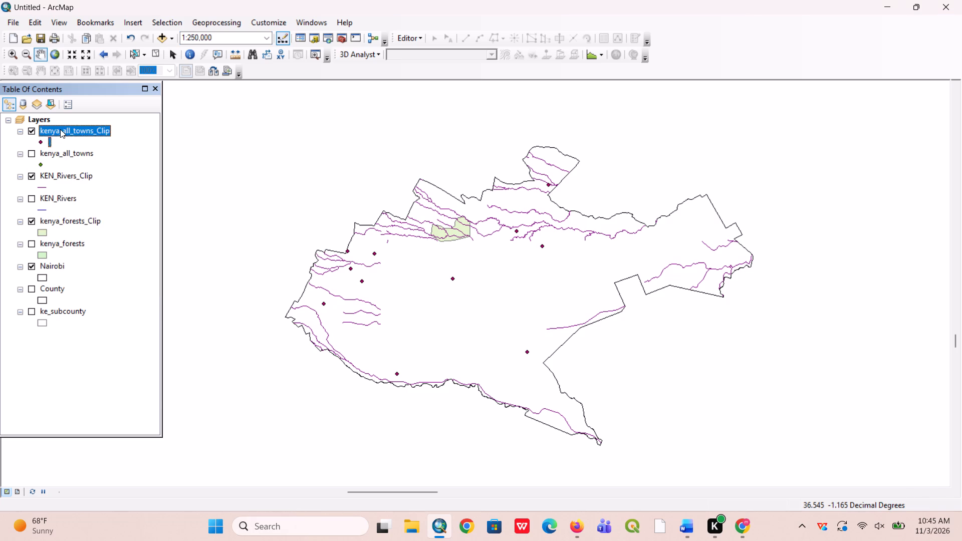
click(103, 387)
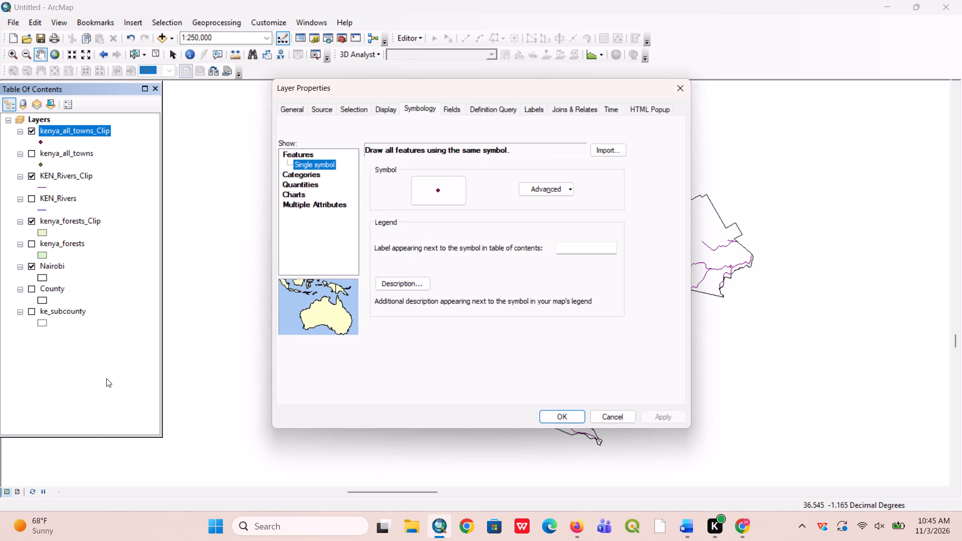
click(421, 107)
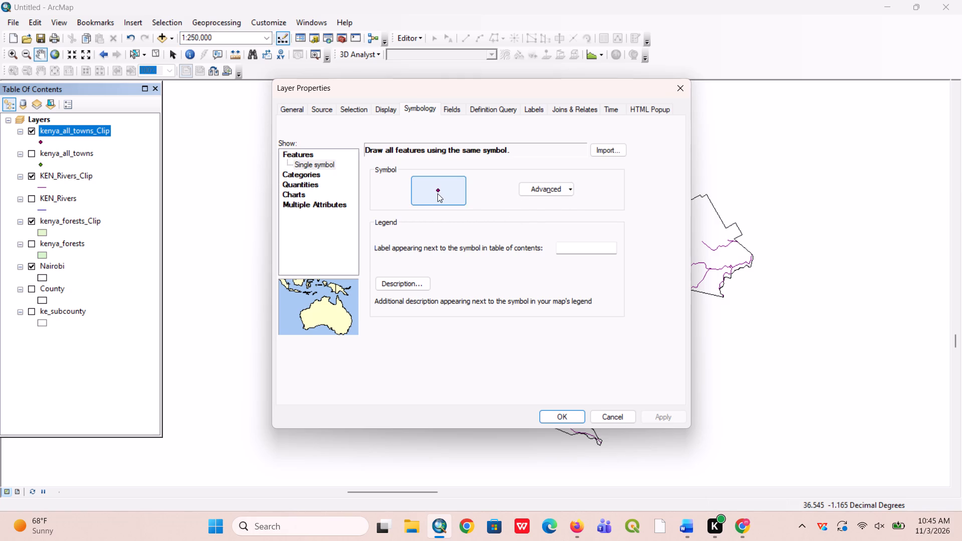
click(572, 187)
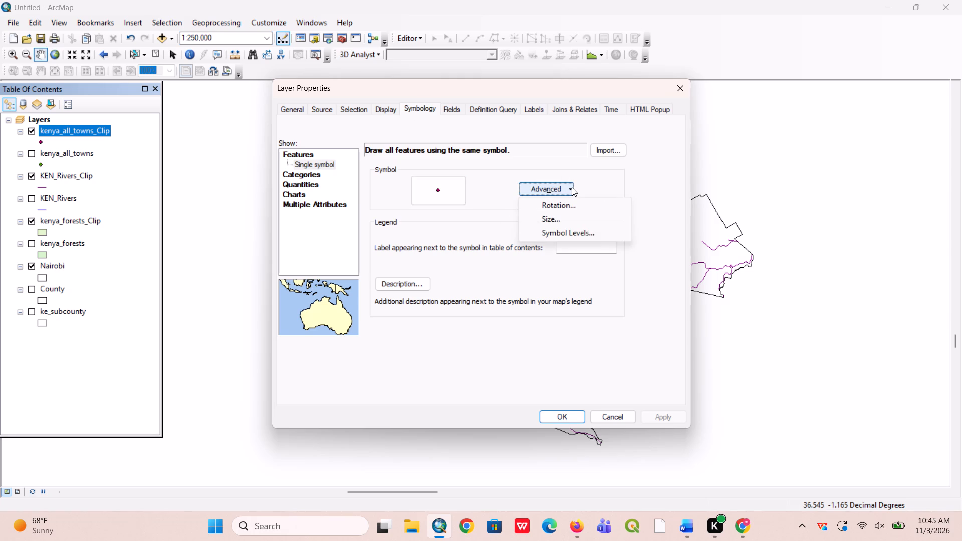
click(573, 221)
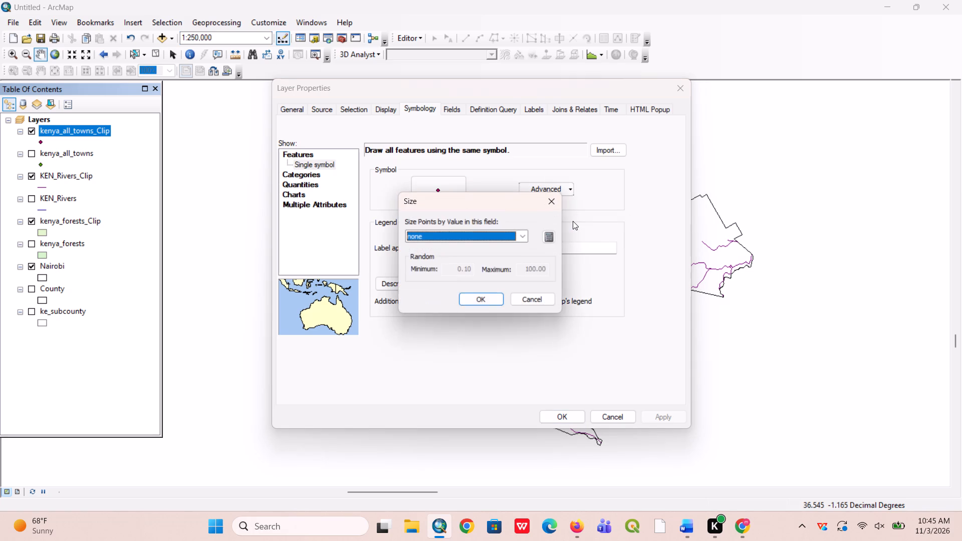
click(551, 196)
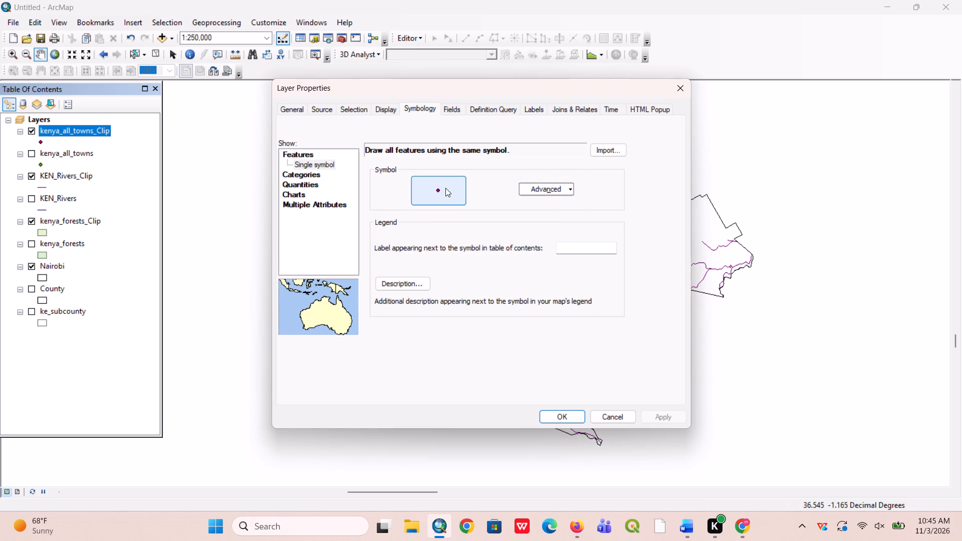
Give the clipped towns the Octagon 1 marker in dark orange at size 19 and apply it to the layer.
right_click(445, 188)
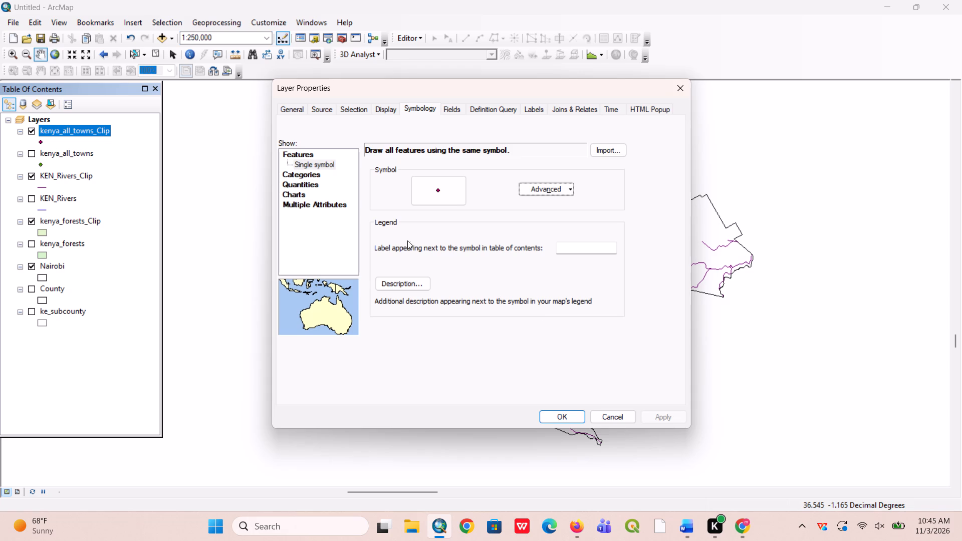
click(455, 194)
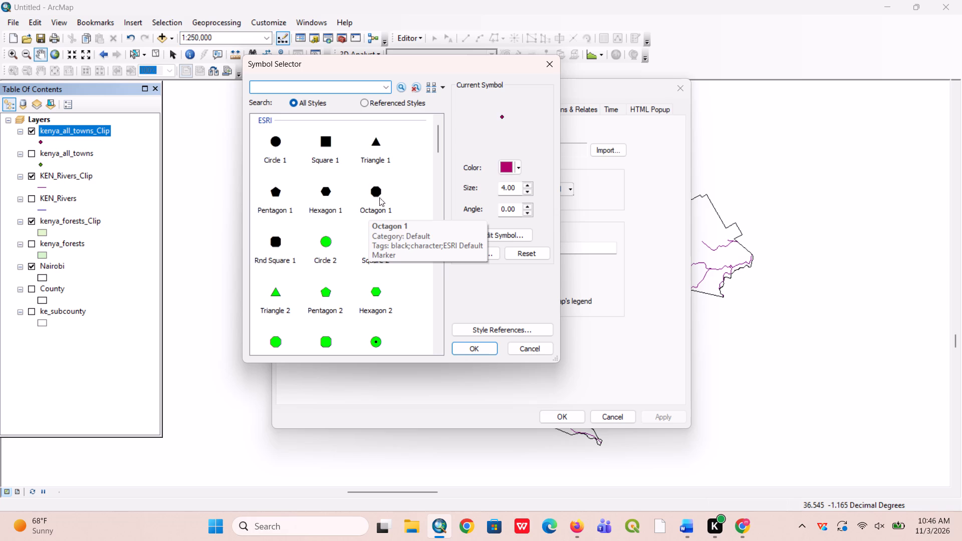
click(377, 188)
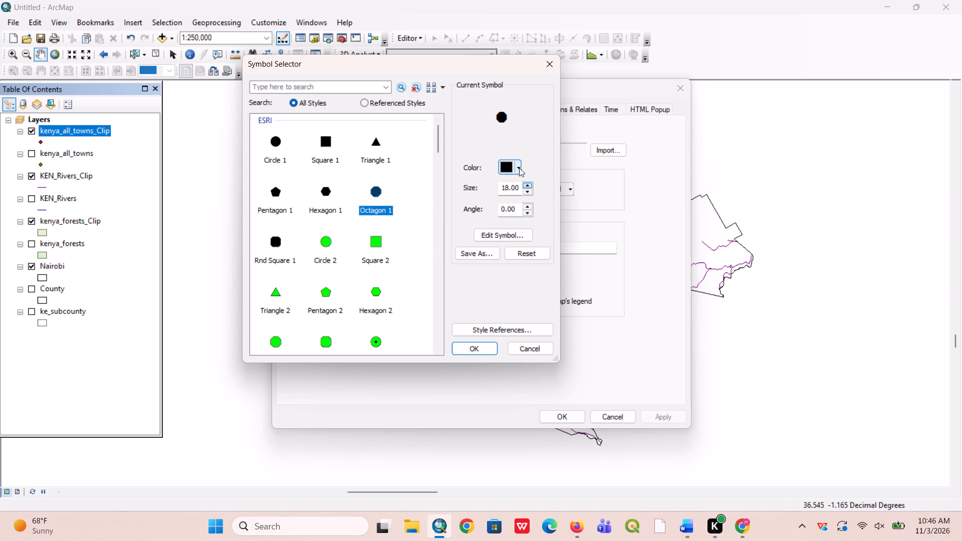
click(518, 165)
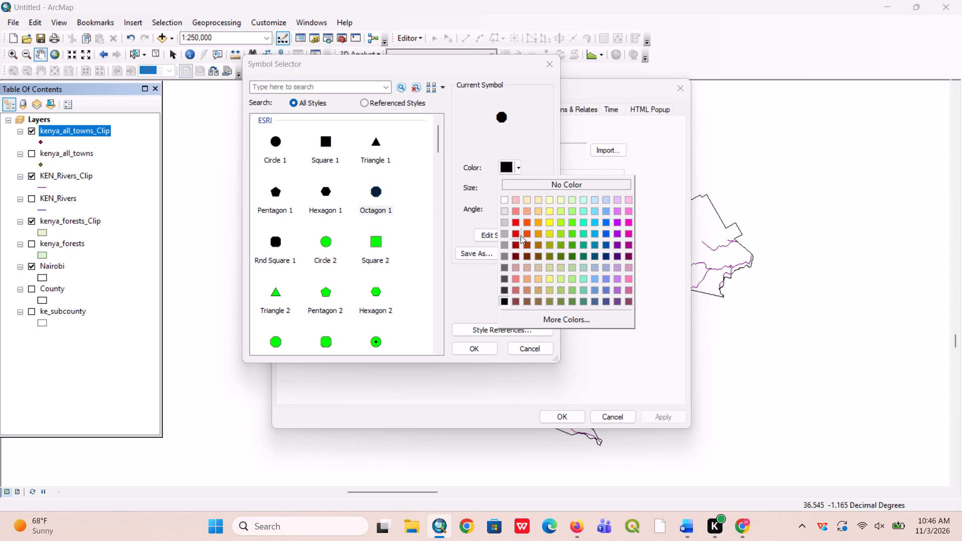
click(524, 233)
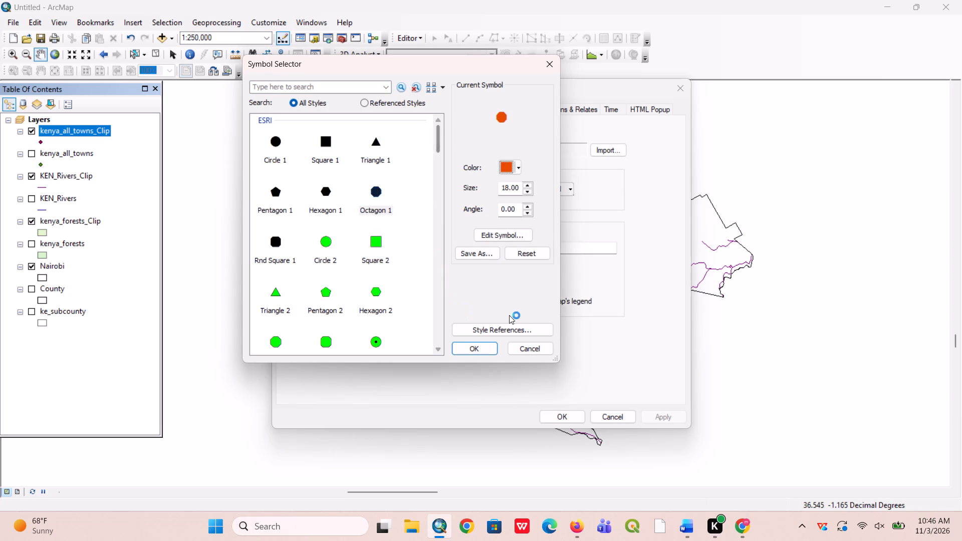
click(532, 180)
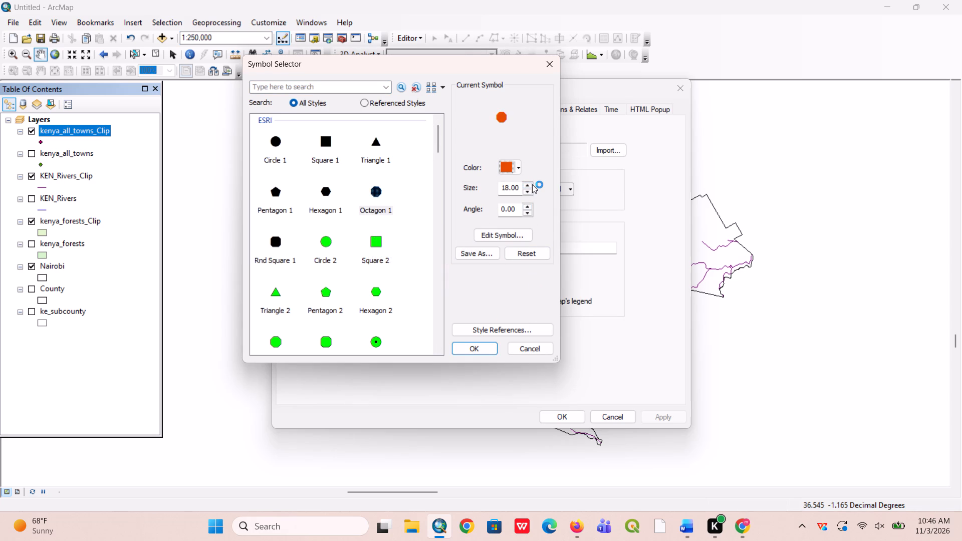
click(531, 182)
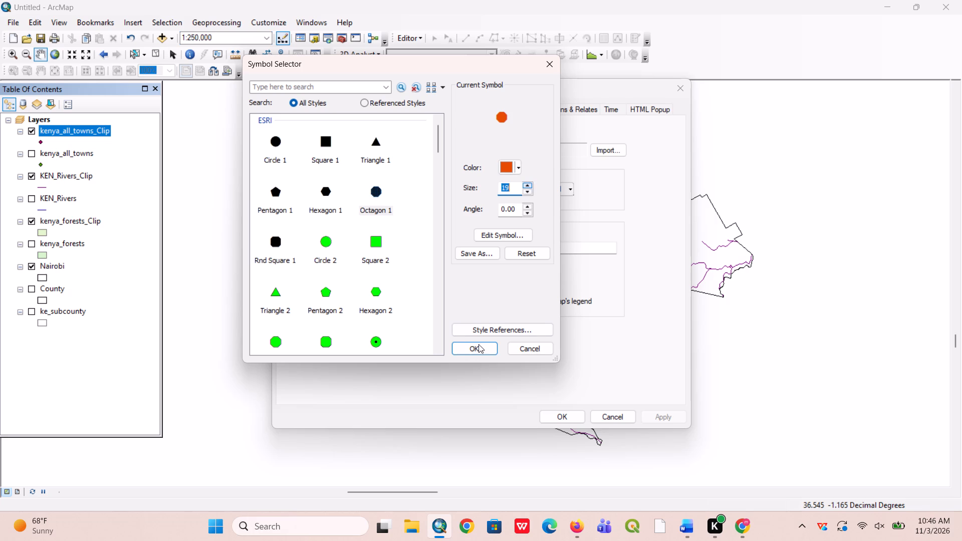
click(466, 345)
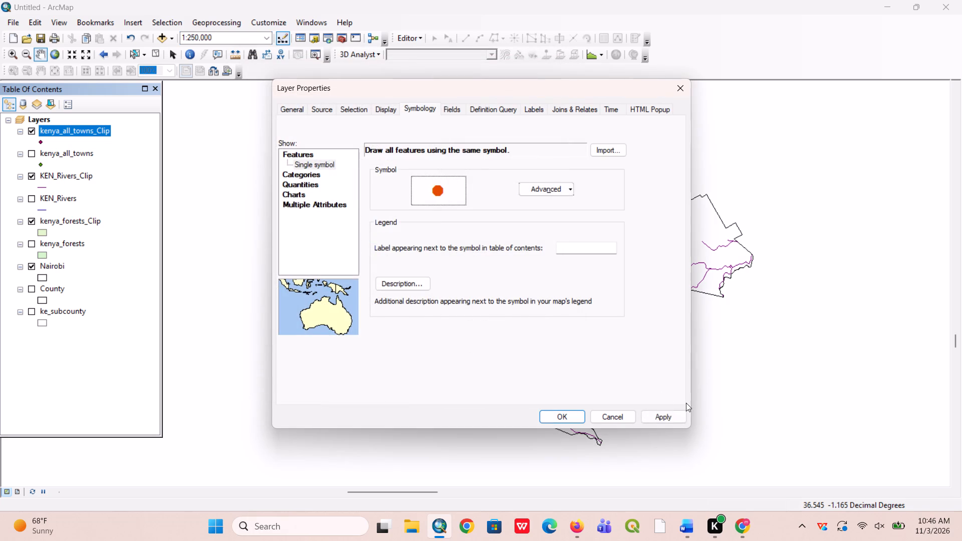
click(667, 414)
click(559, 415)
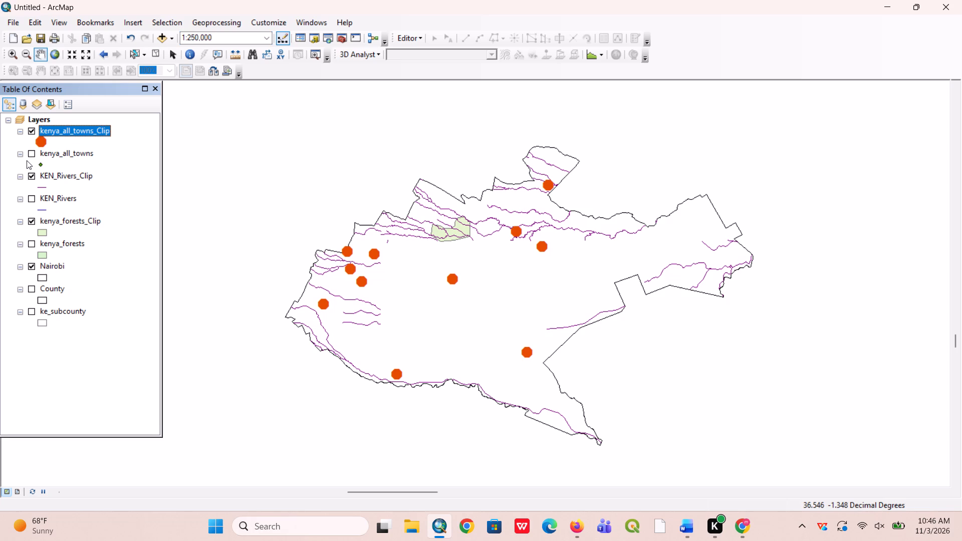
Remove the original unclipped kenya_all_towns, KEN_Rivers and kenya_forests layers from the map.
right_click(80, 154)
click(121, 172)
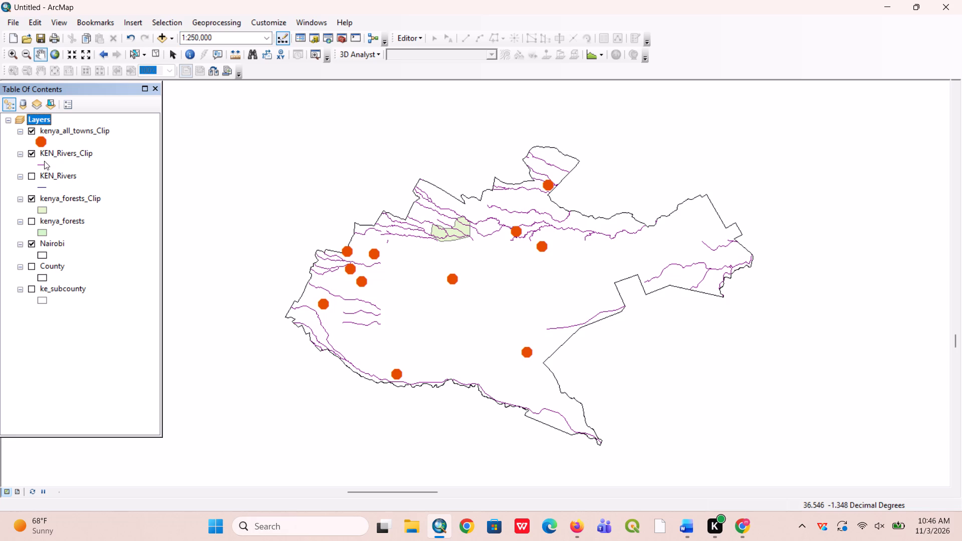
right_click(65, 175)
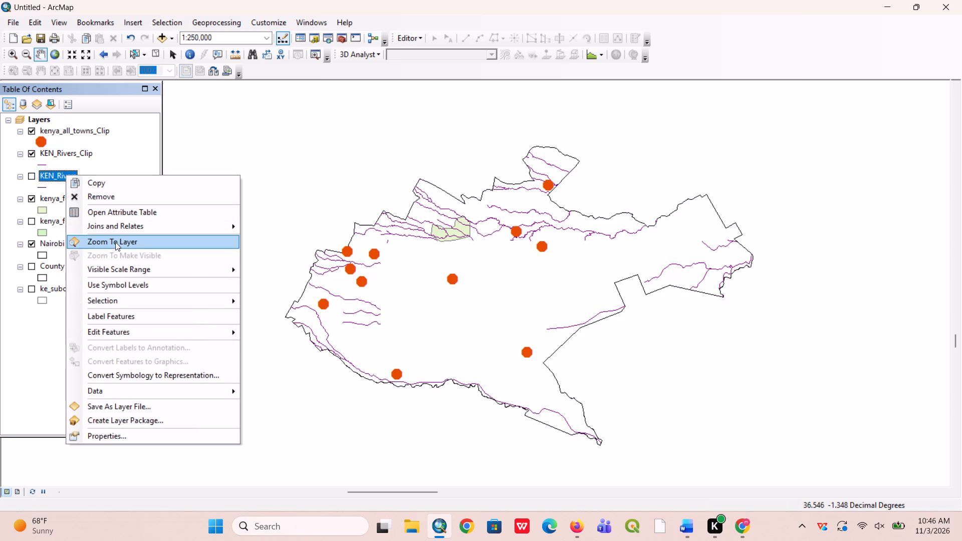
click(117, 201)
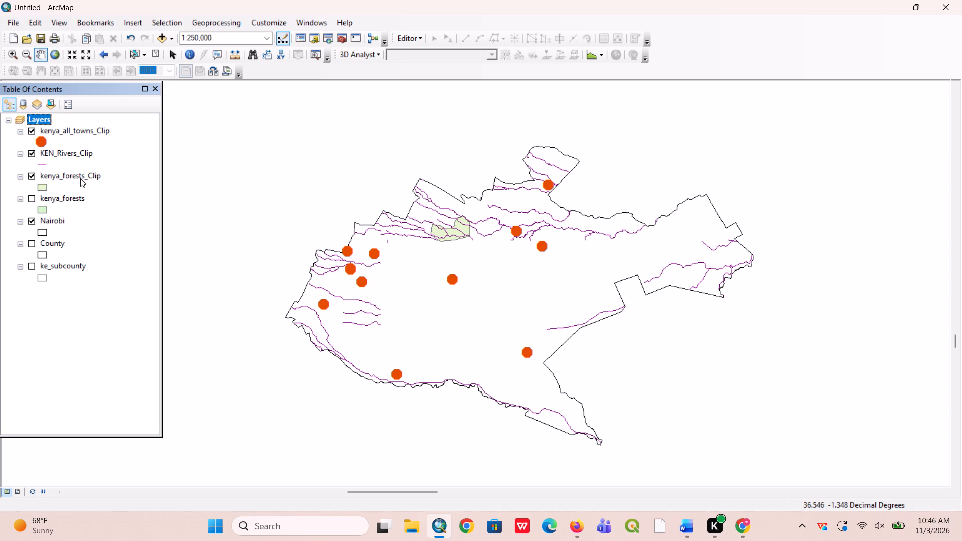
right_click(71, 201)
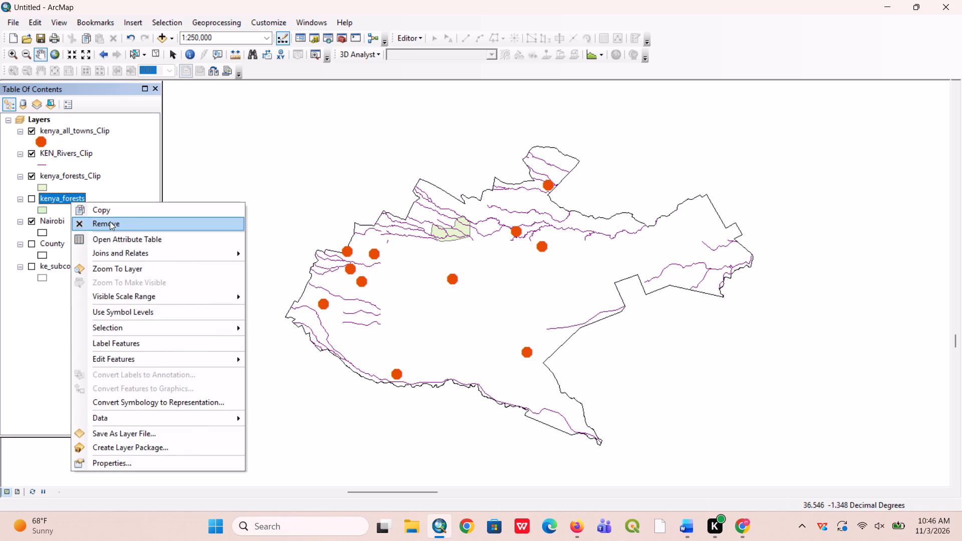
click(110, 222)
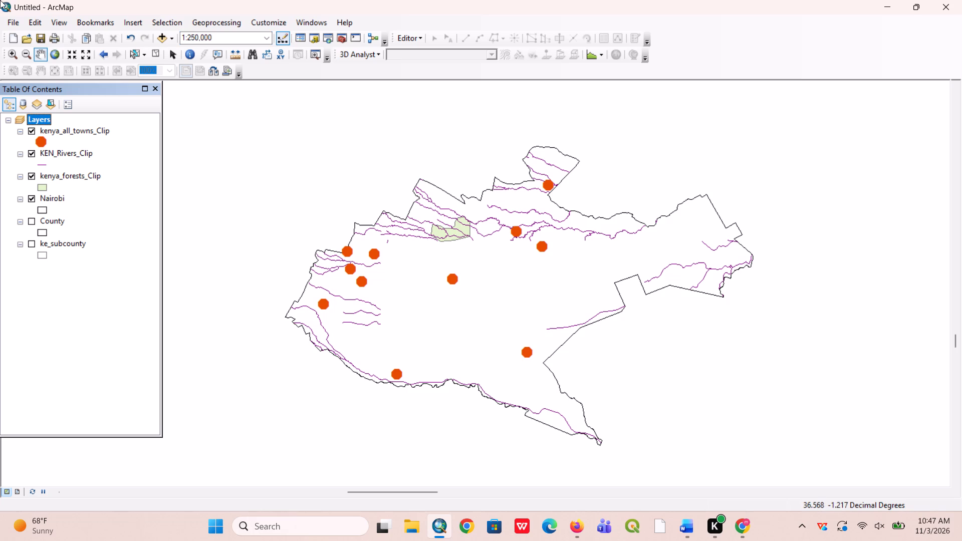
Change the KEN_Rivers_Clip layer's symbol to the blue River line style with a width of 1 and apply it.
right_click(43, 163)
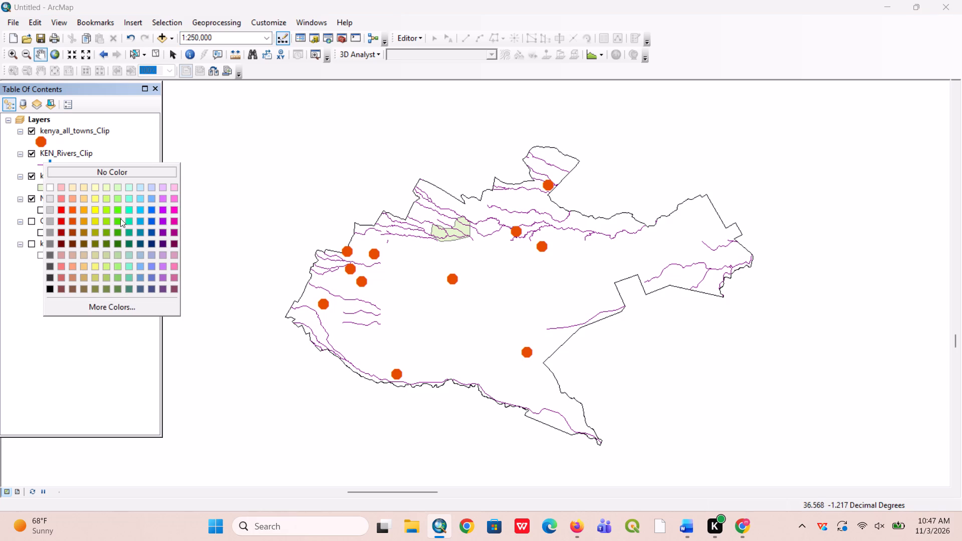
click(212, 183)
right_click(74, 151)
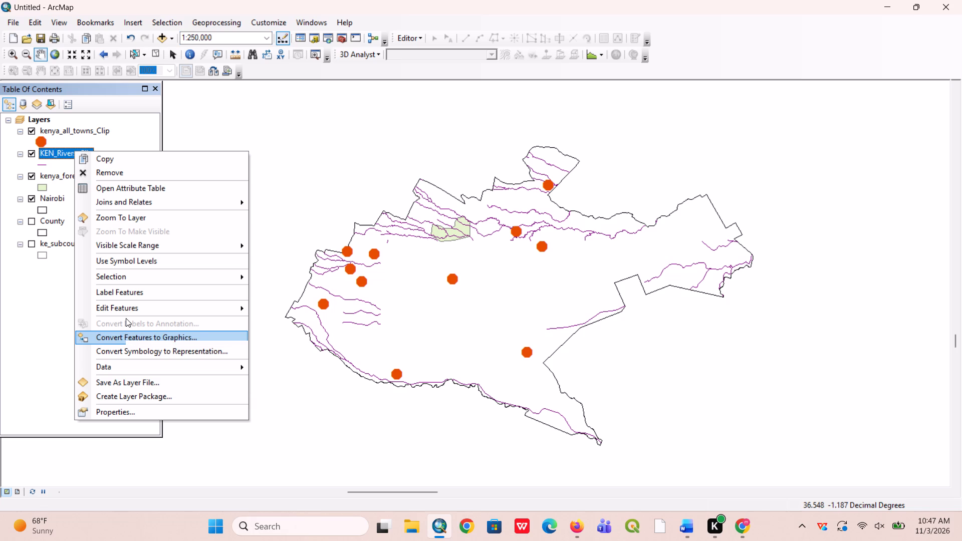
click(140, 410)
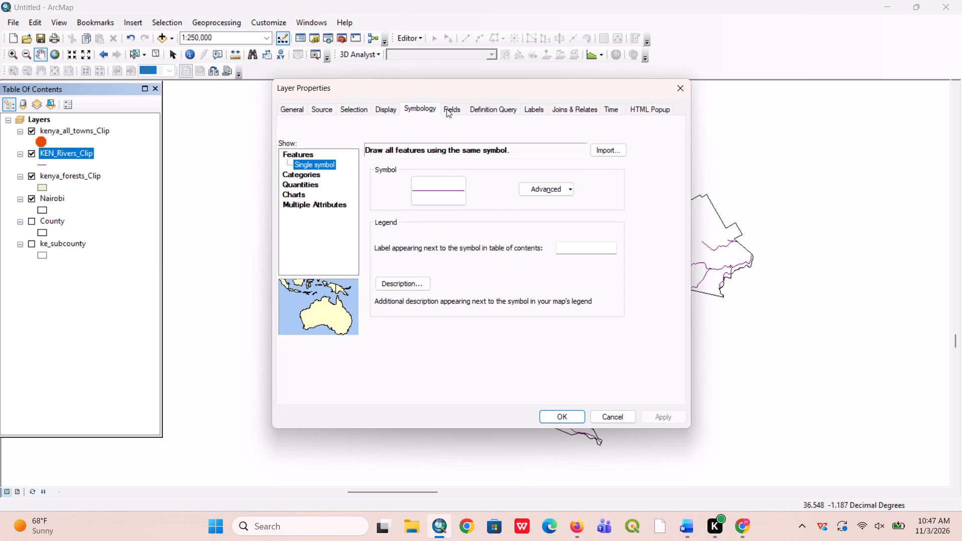
click(426, 106)
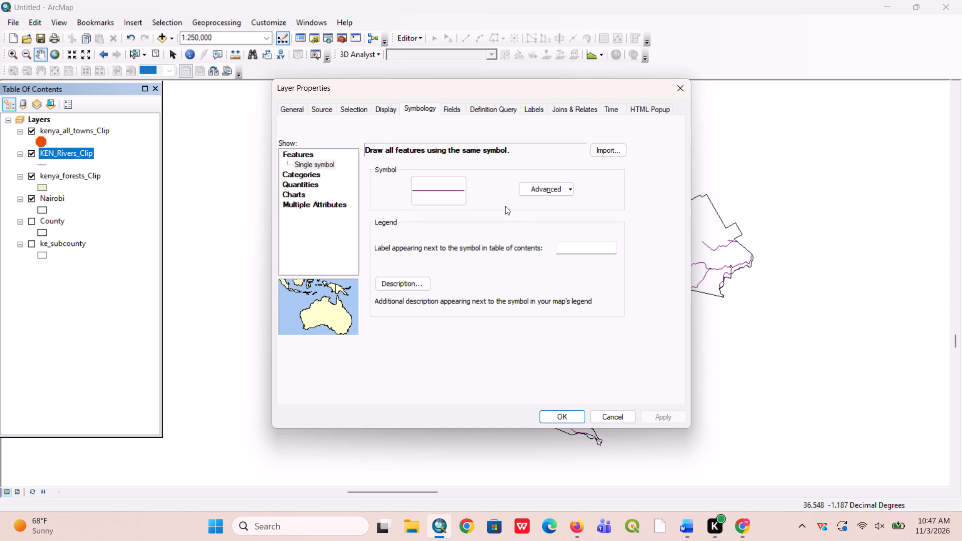
click(414, 189)
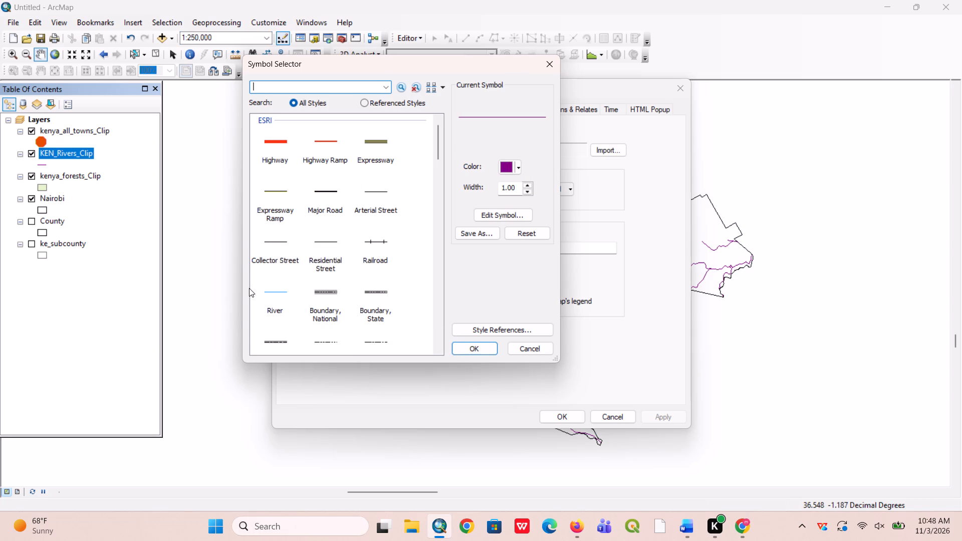
click(270, 294)
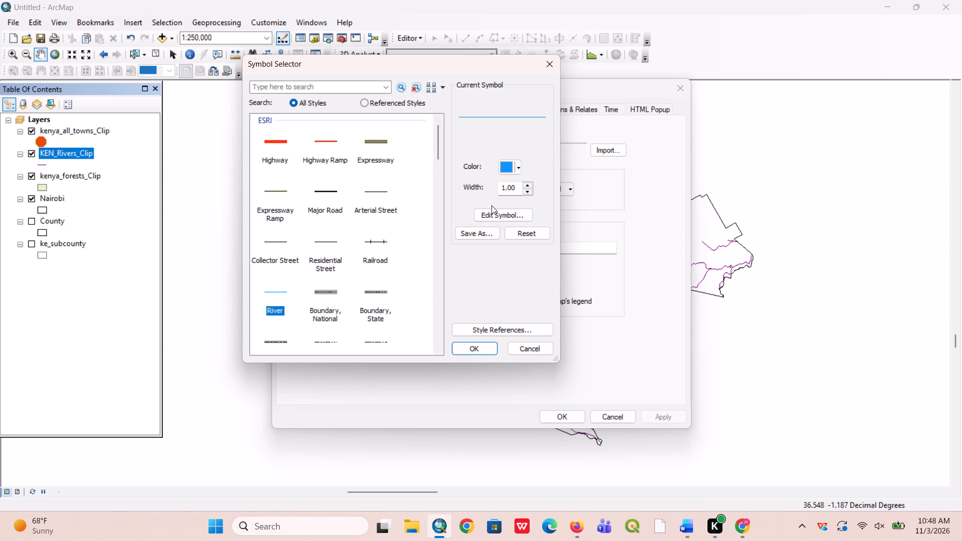
click(528, 186)
click(528, 186)
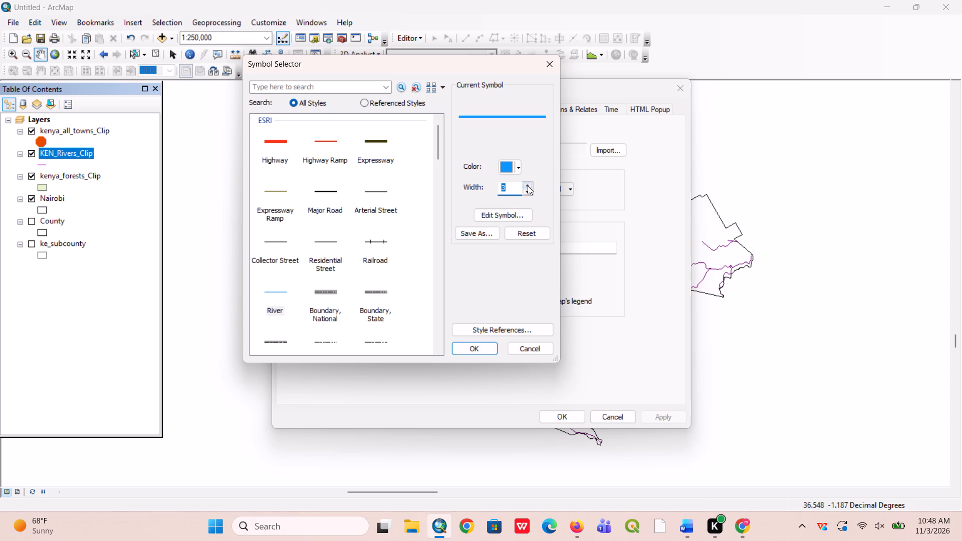
click(530, 191)
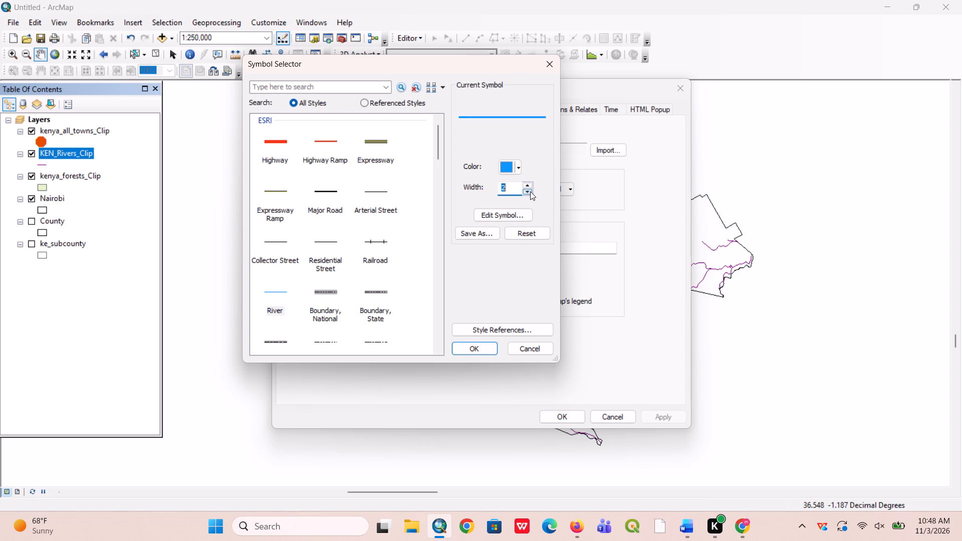
click(530, 191)
click(487, 349)
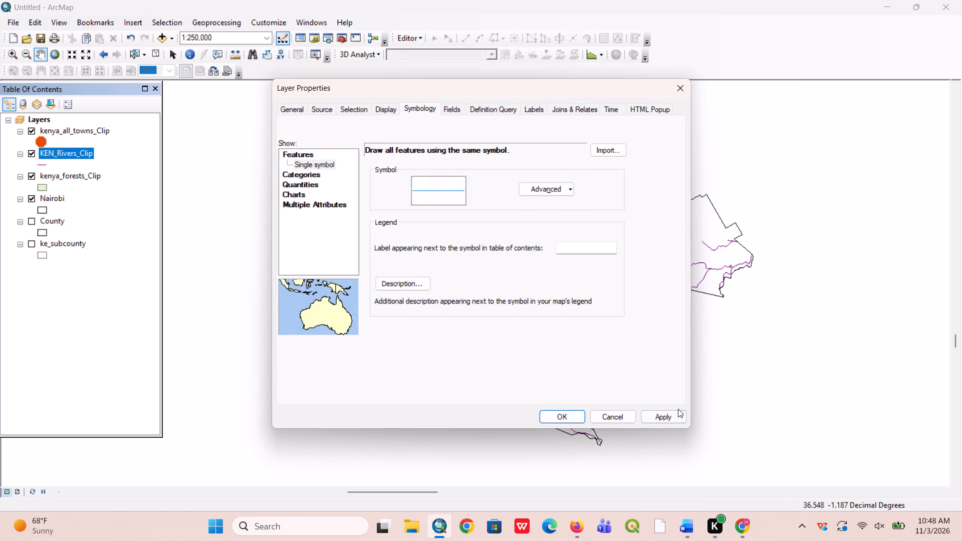
click(674, 415)
click(561, 415)
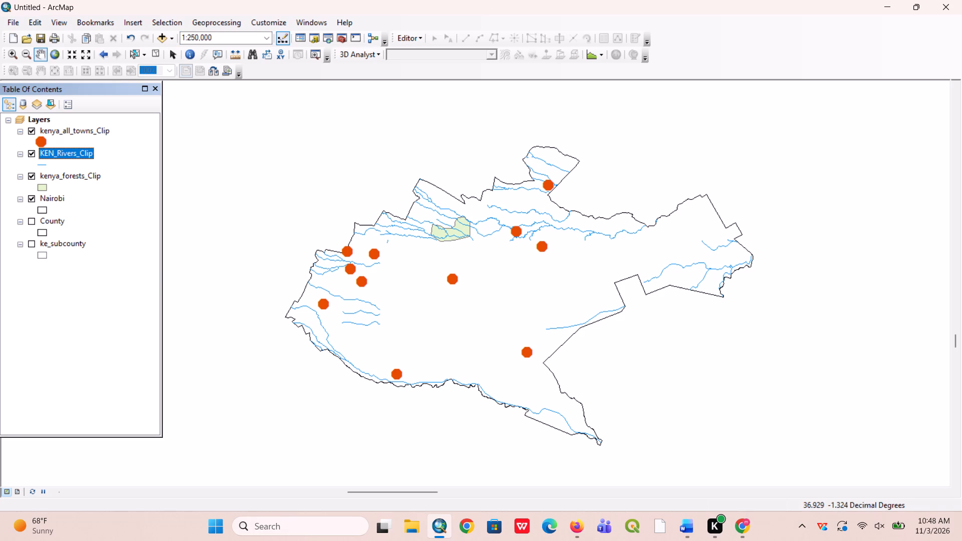
Change the kenya_forests_Clip layer's symbol to the ESRI Green fill with an outline width of 1 and apply it.
scroll(568, 319, down, 1)
scroll(566, 316, up, 1)
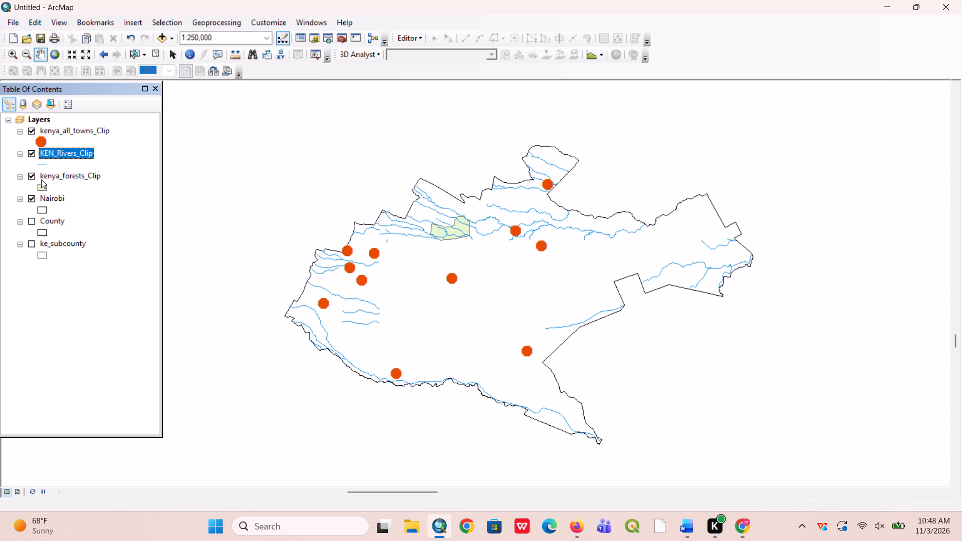
right_click(53, 176)
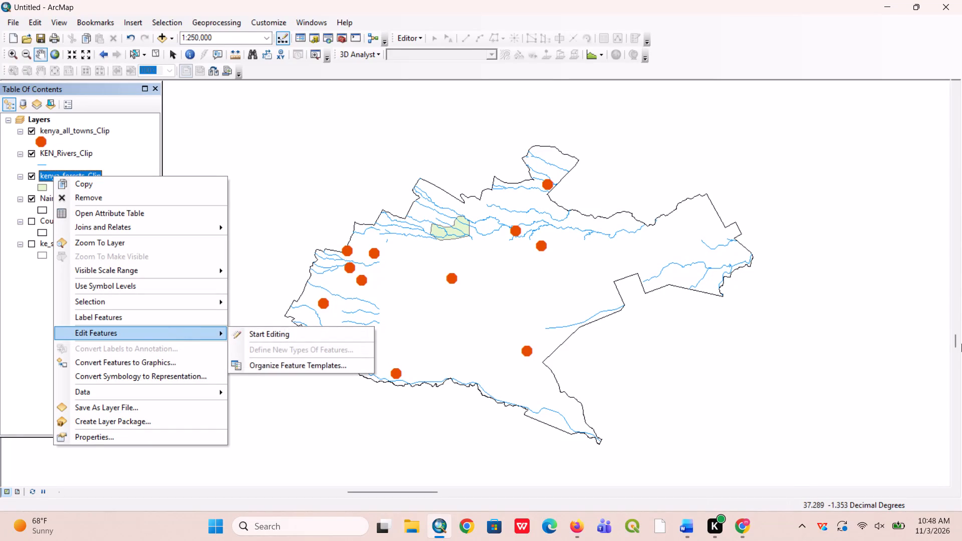
scroll(862, 17, down, 2)
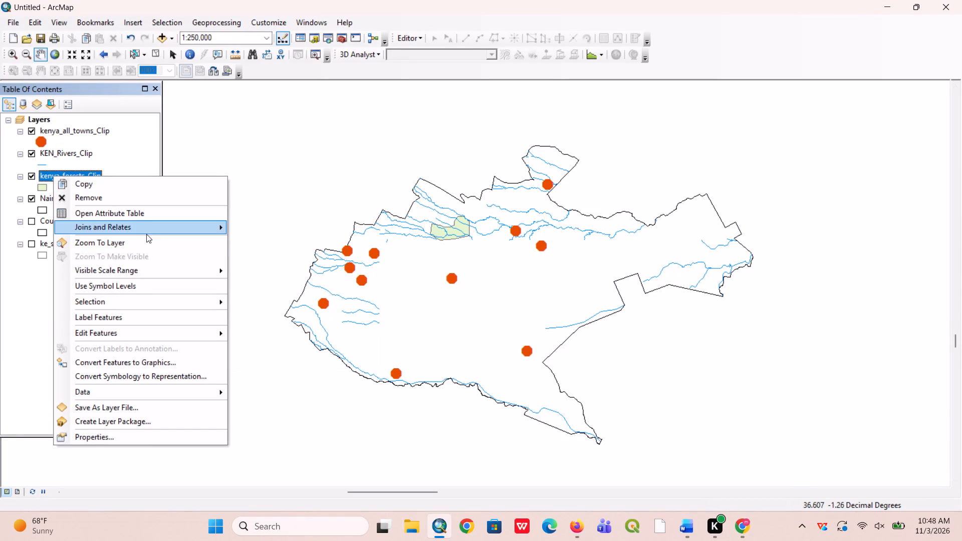
scroll(150, 223, down, 4)
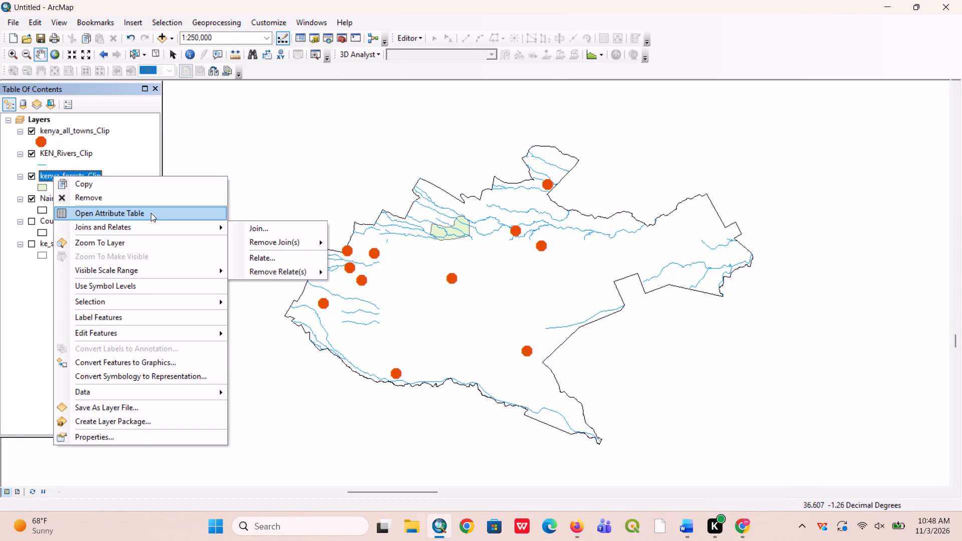
scroll(181, 228, down, 1)
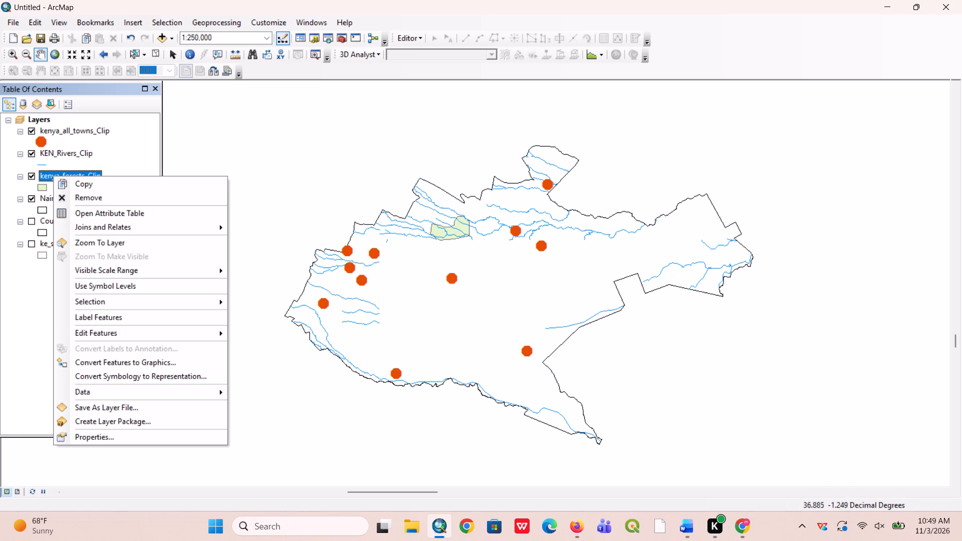
click(118, 434)
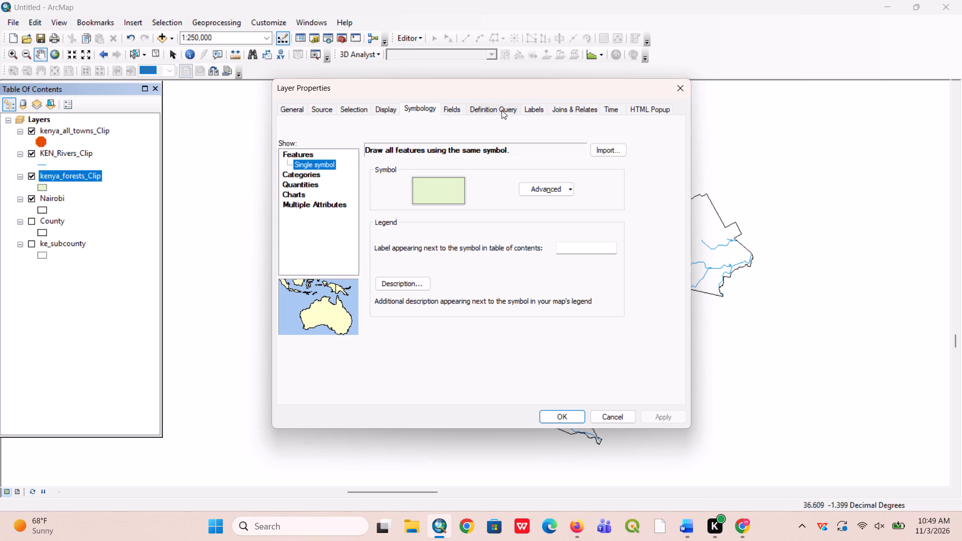
click(421, 106)
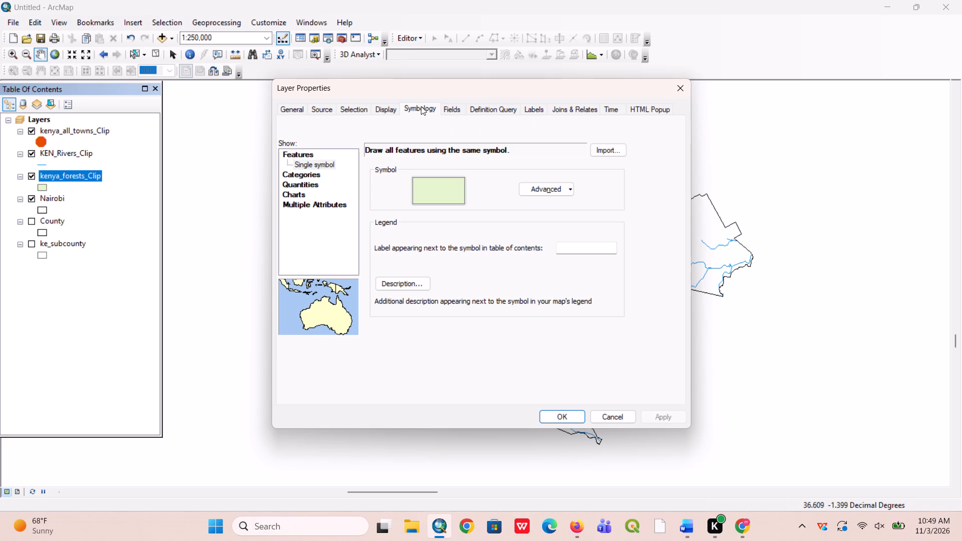
click(431, 190)
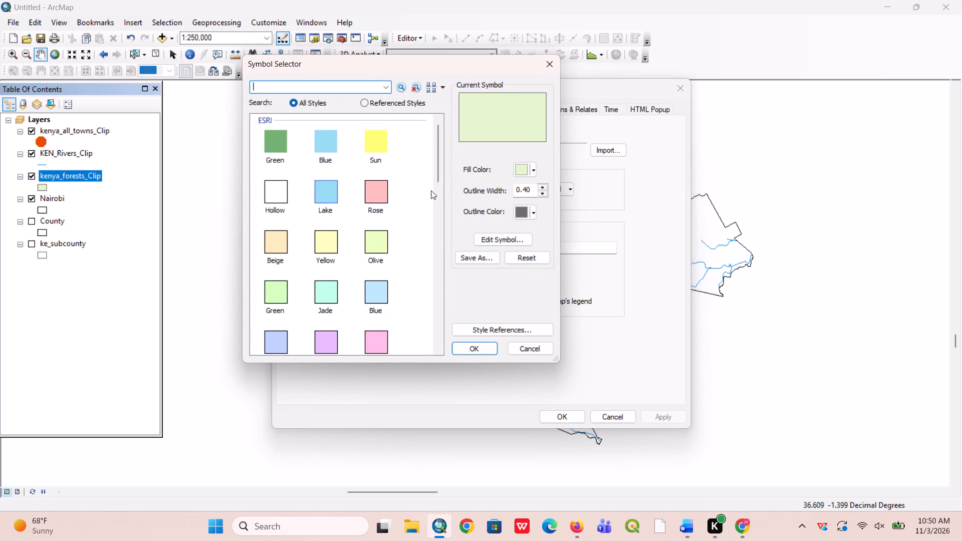
click(277, 144)
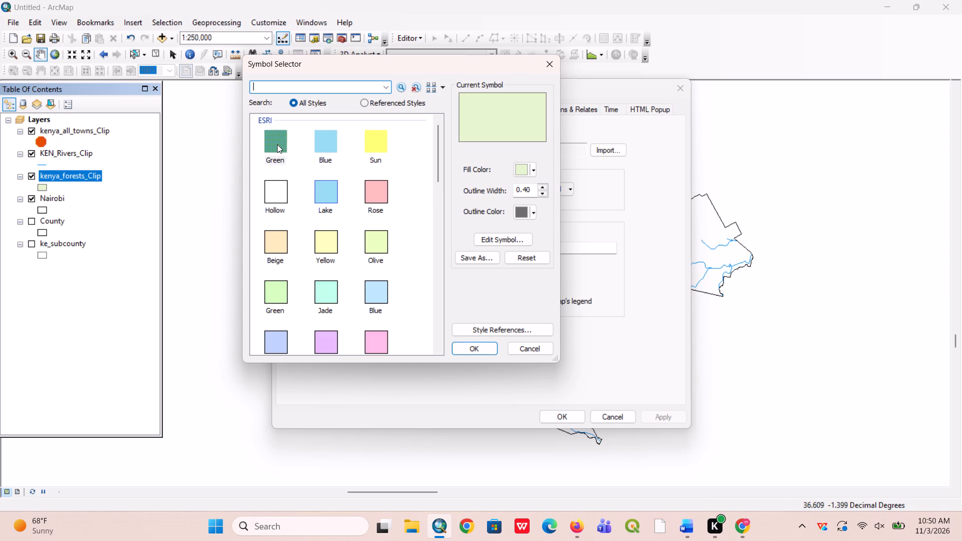
click(545, 185)
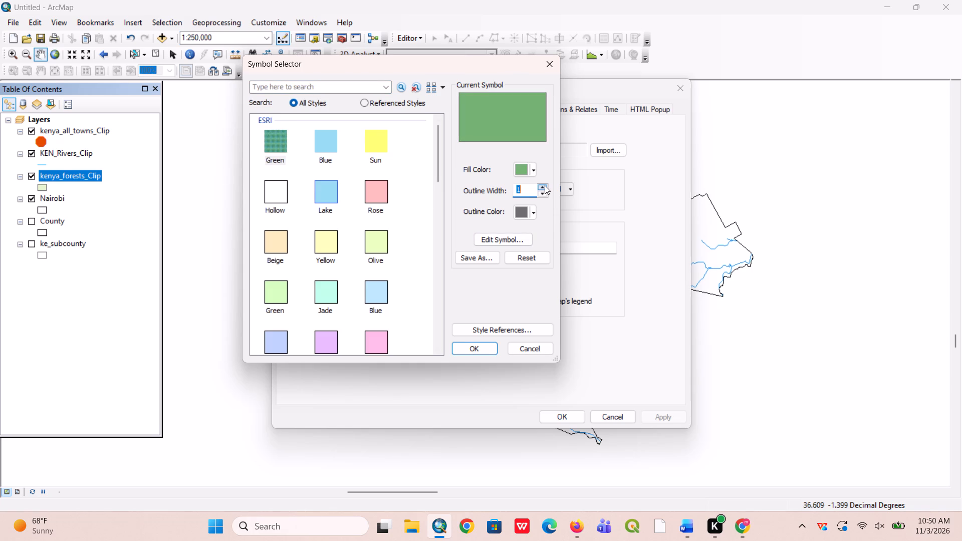
click(545, 185)
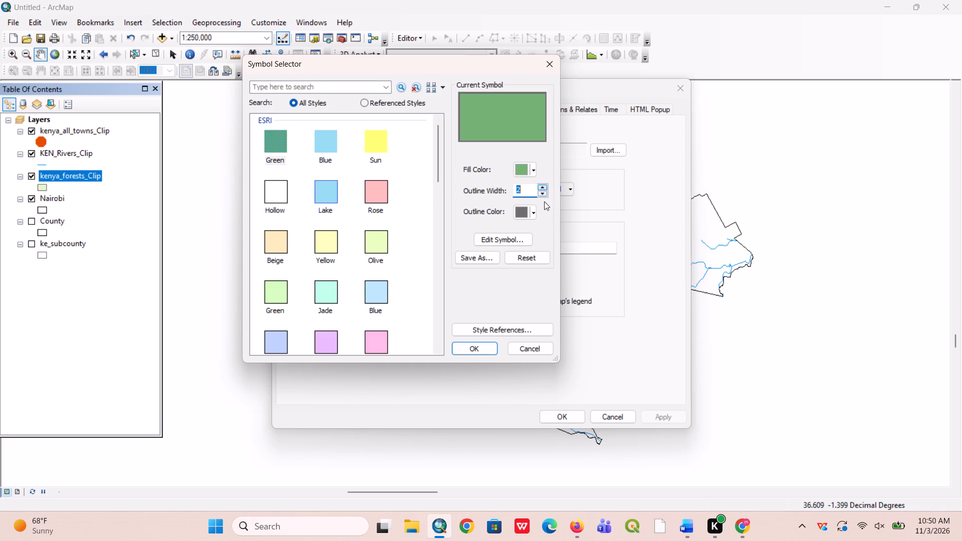
click(544, 191)
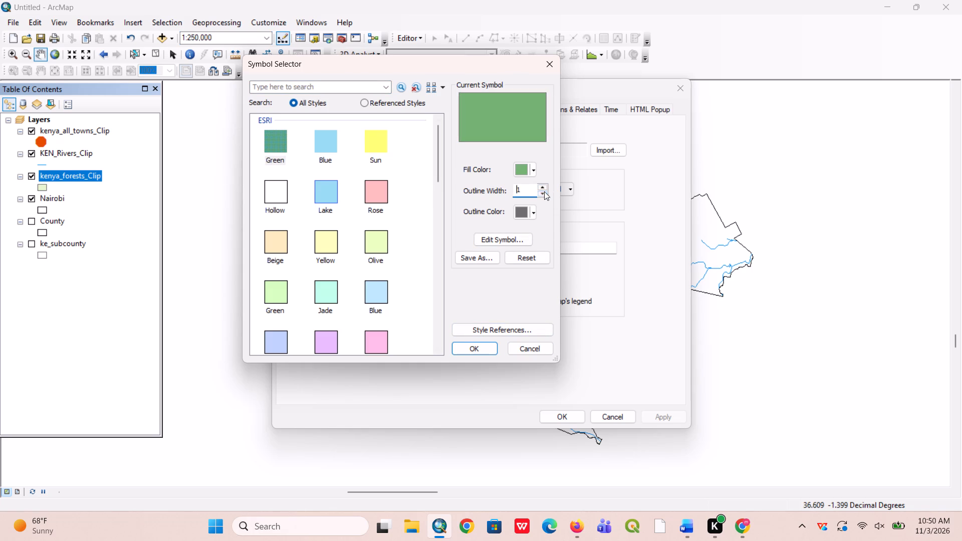
click(474, 352)
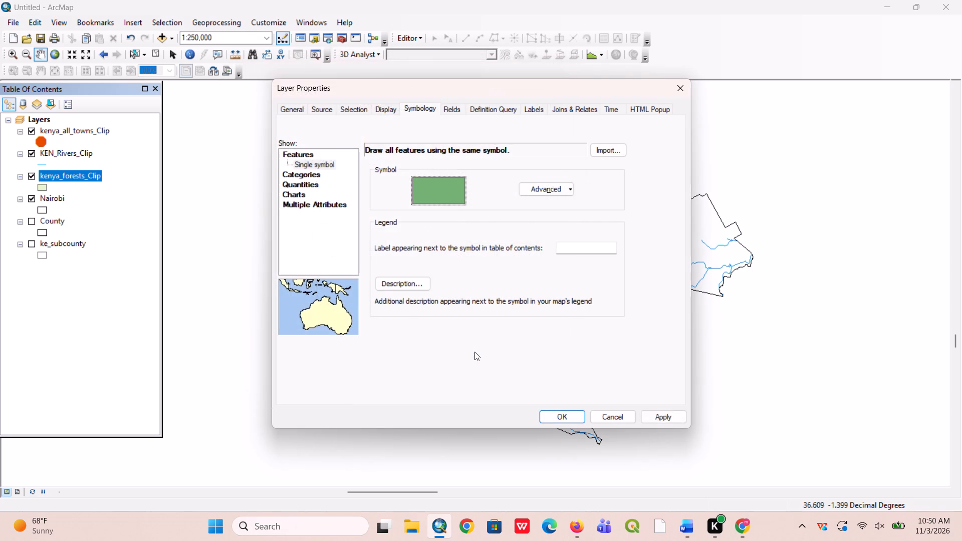
click(666, 421)
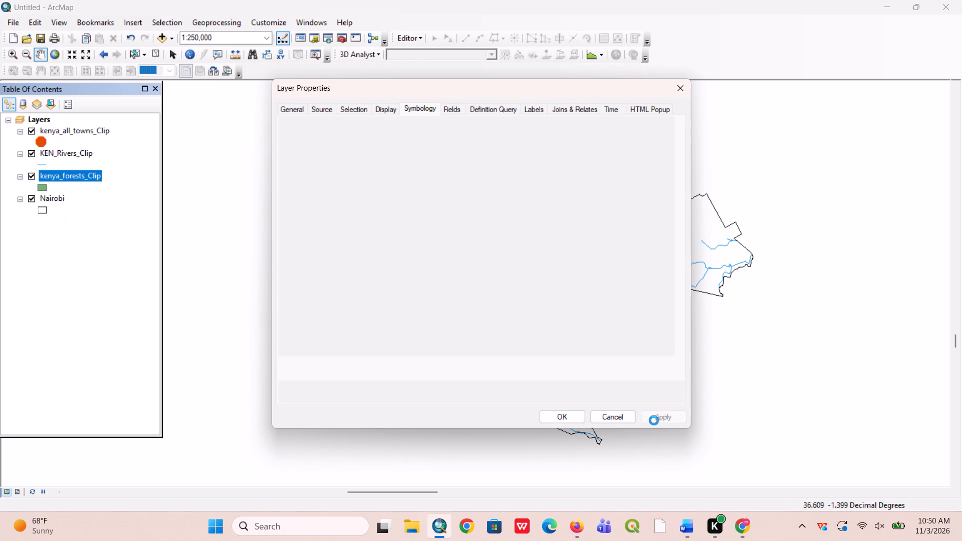
click(560, 415)
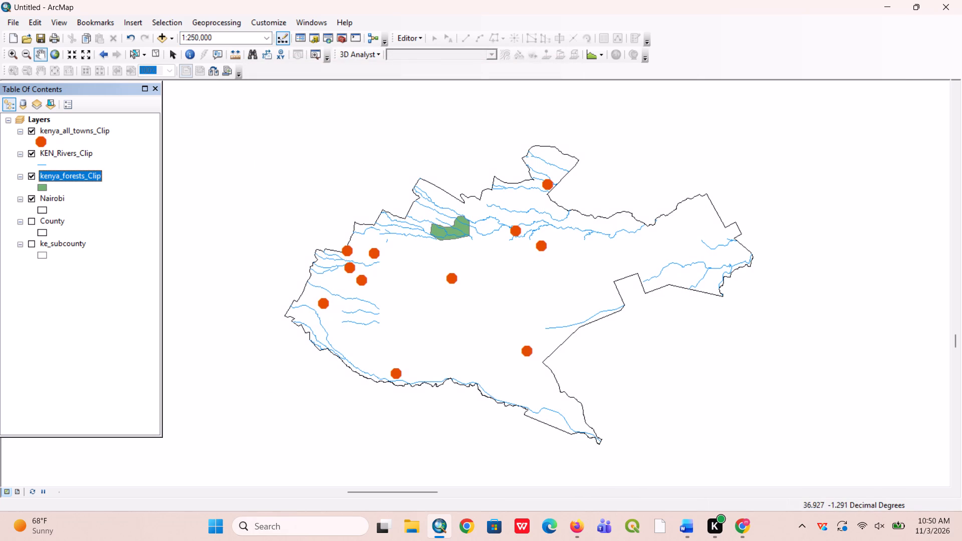
Turn on feature labels for the kenya_all_towns_Clip and KEN_Rivers_Clip layers.
drag(507, 312, 519, 314)
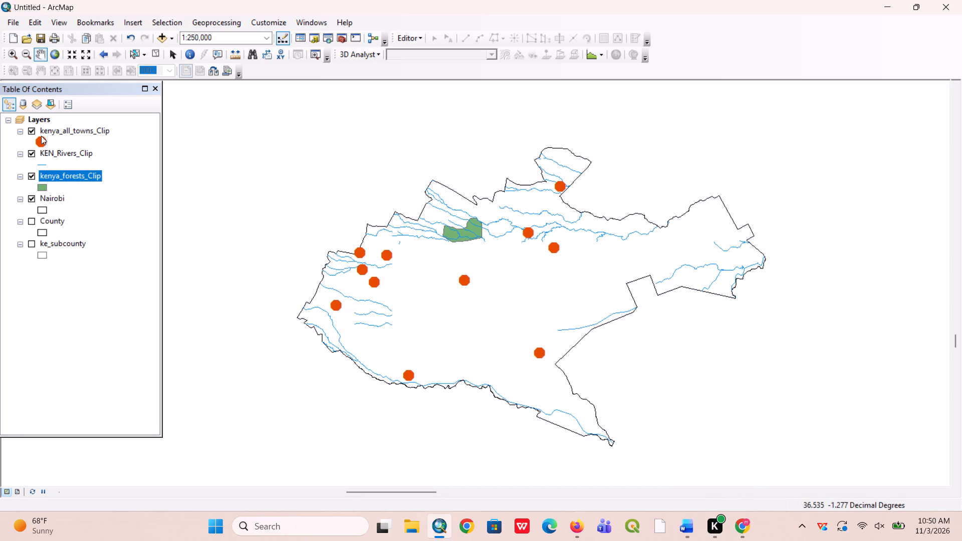
right_click(57, 126)
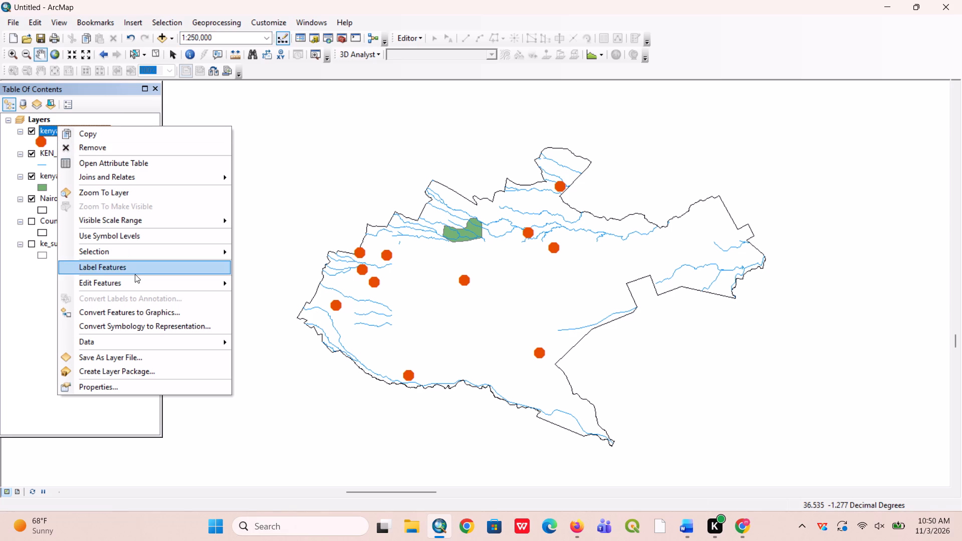
click(134, 266)
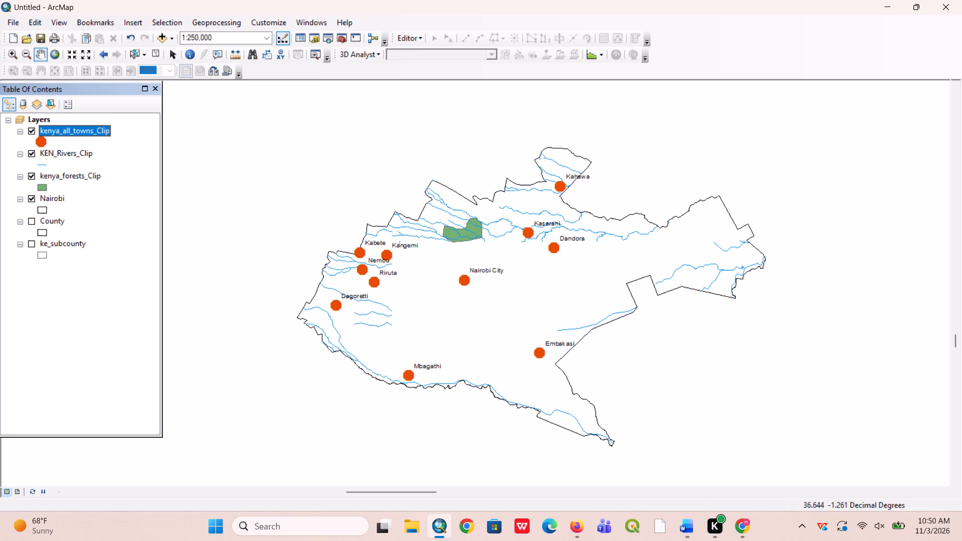
right_click(81, 156)
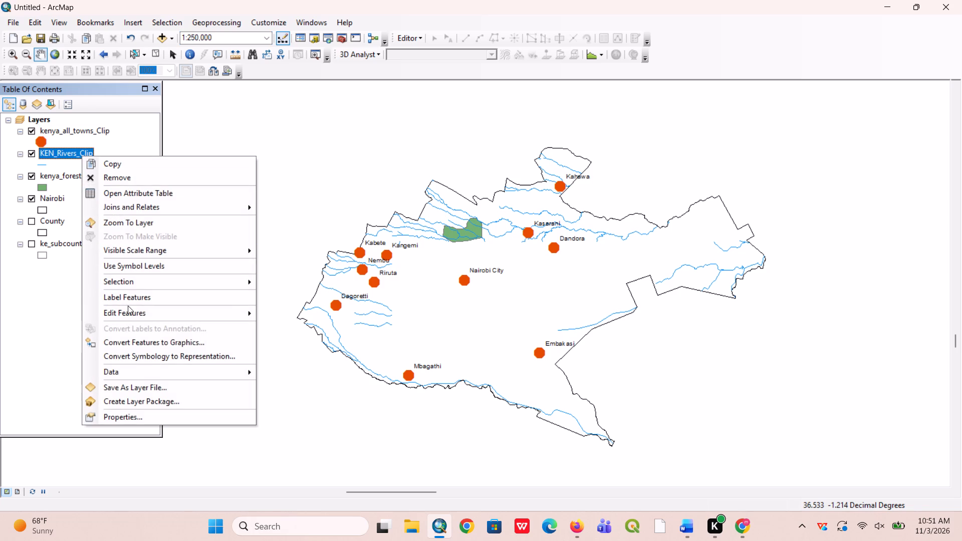
click(126, 296)
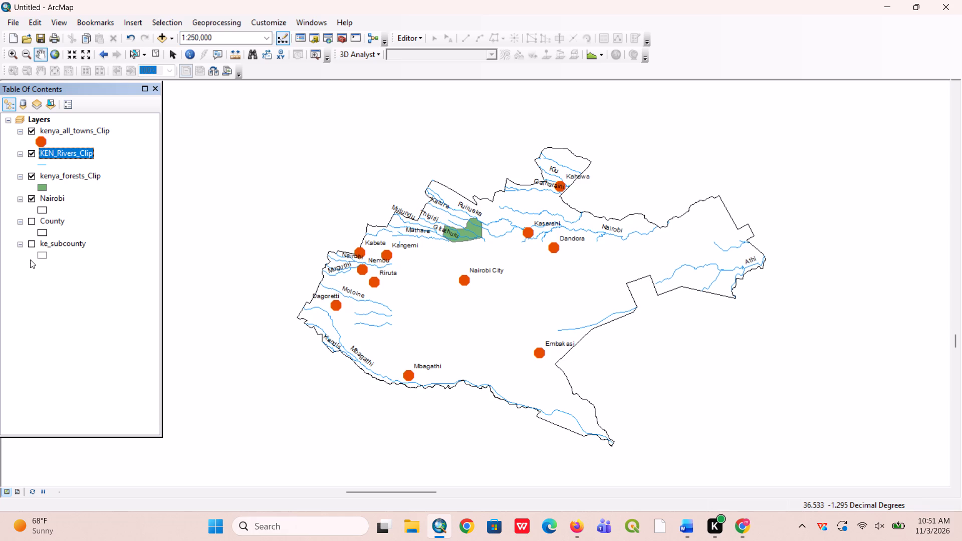
Show the ke_subcounty layer and clip it to the Nairobi boundary, keeping the default output ke_subcounty_Clip.
click(32, 243)
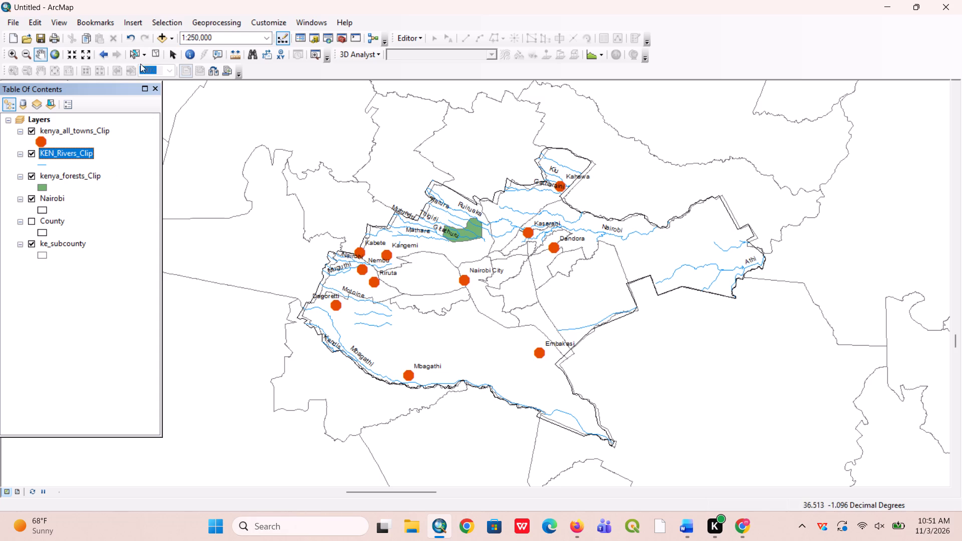
click(209, 24)
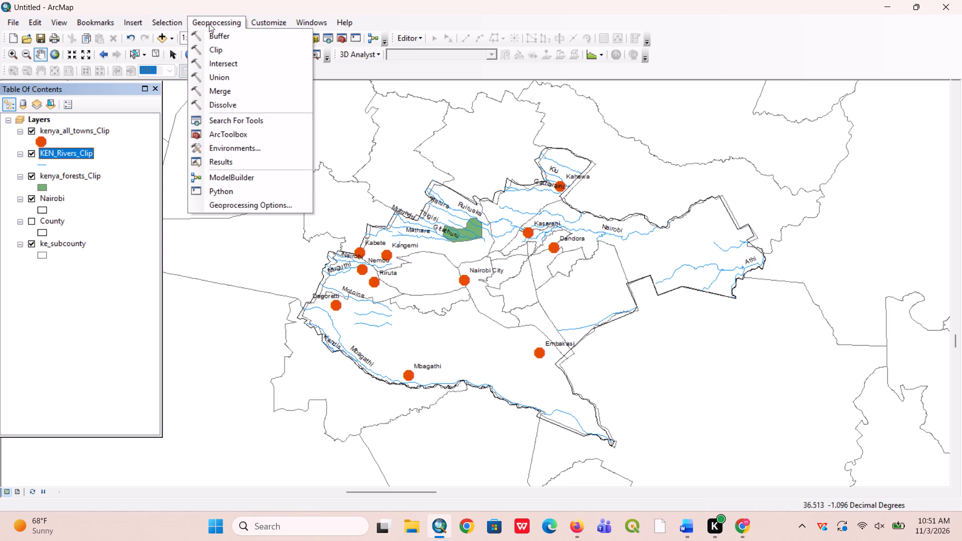
click(216, 48)
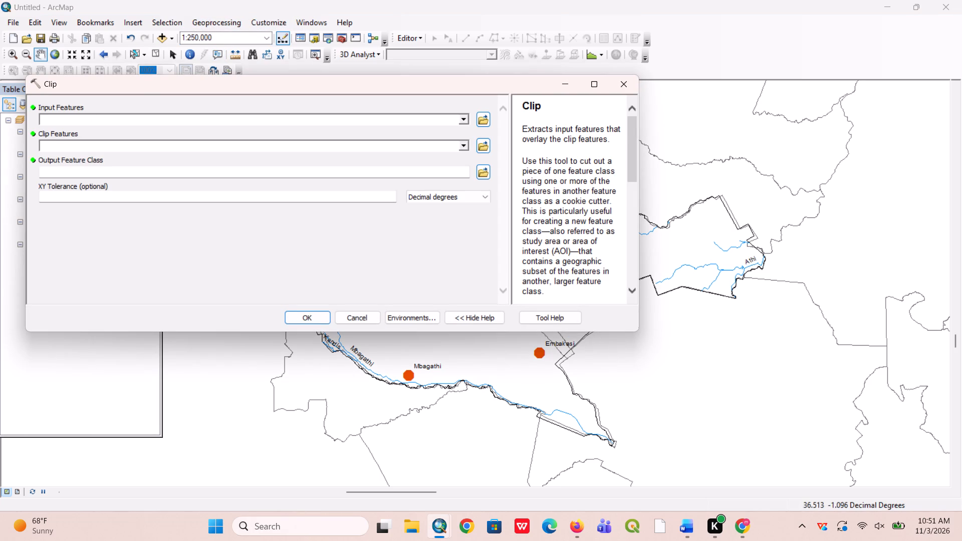
click(465, 121)
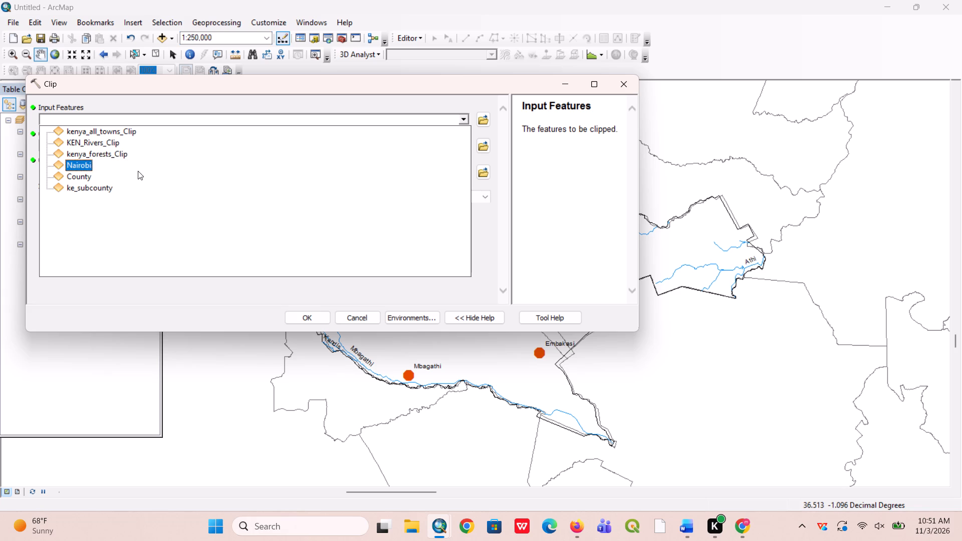
click(136, 189)
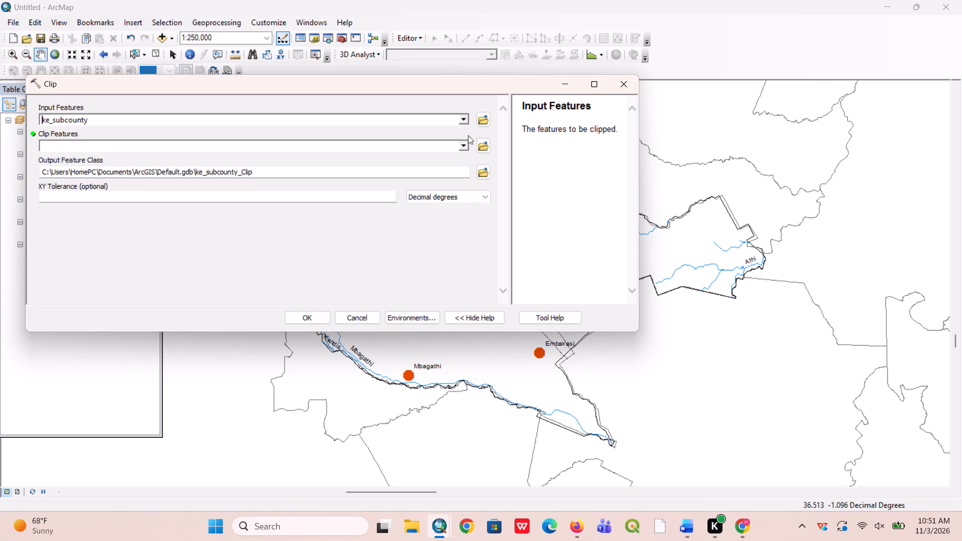
click(466, 143)
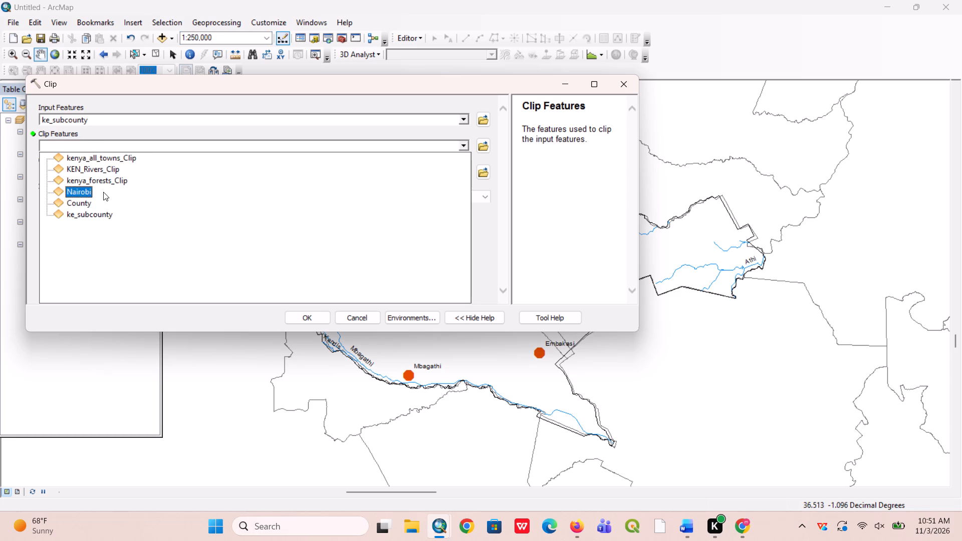
click(103, 191)
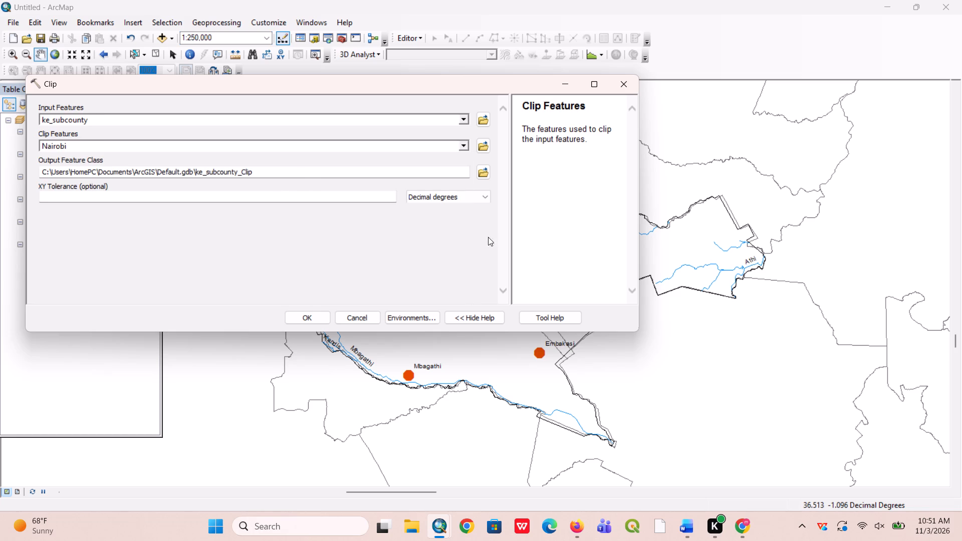
click(311, 321)
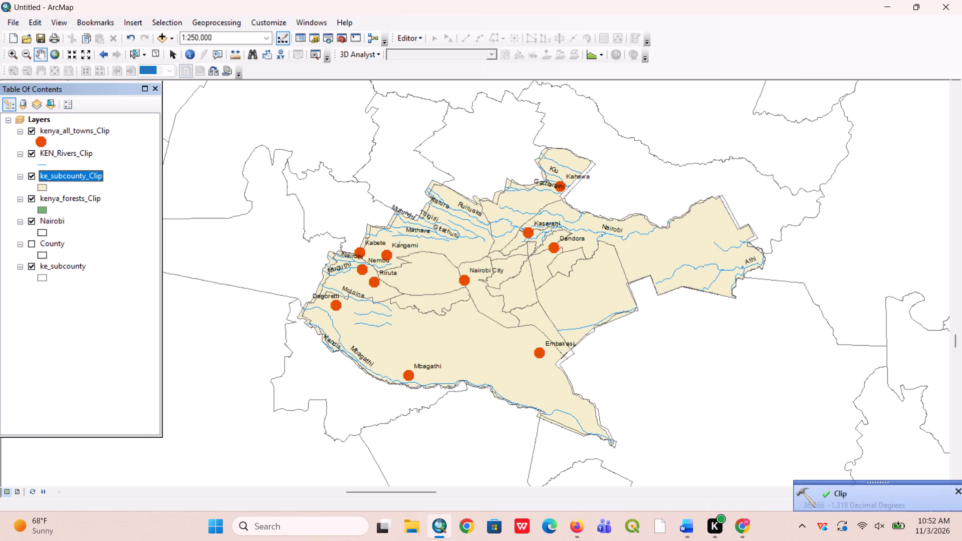
Hide the original ke_subcounty layer and recolour the ke_subcounty_Clip fill to white.
click(29, 263)
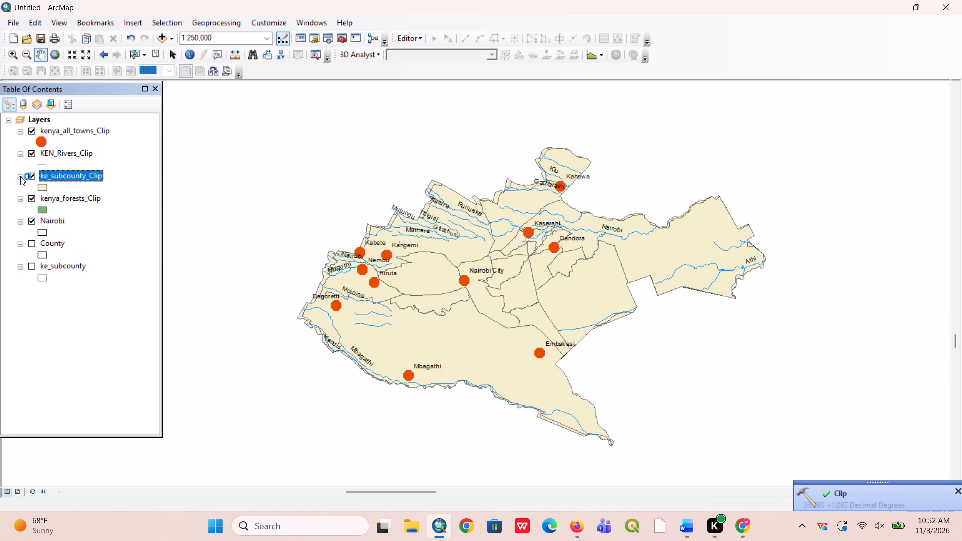
right_click(43, 189)
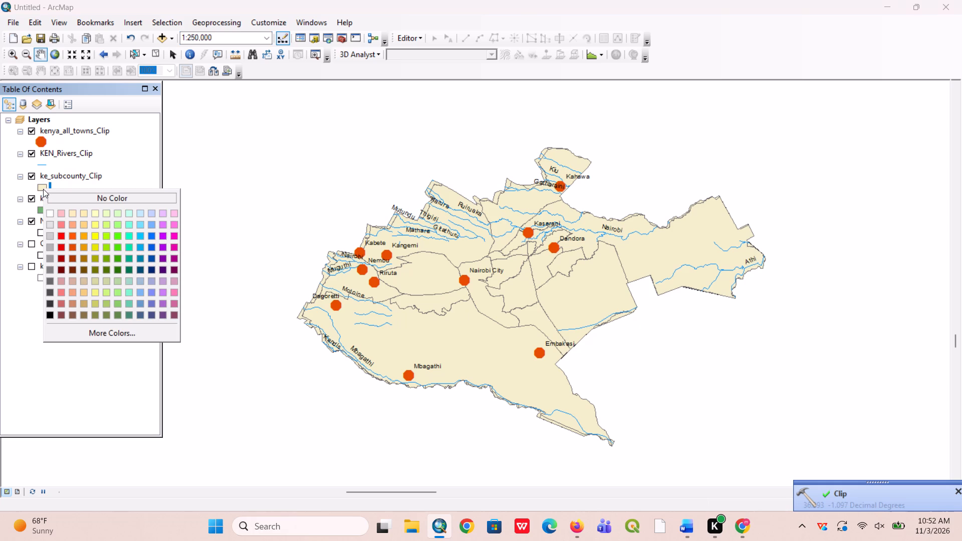
click(48, 215)
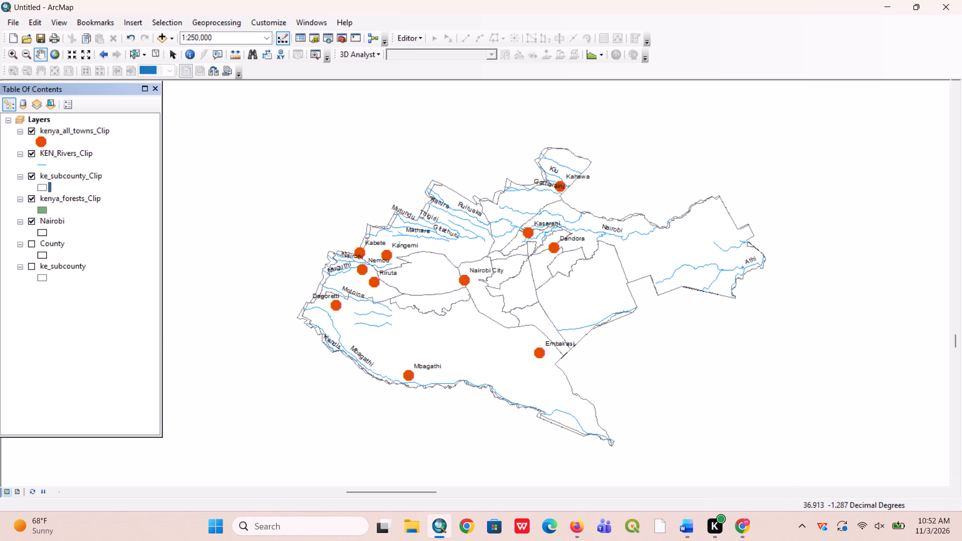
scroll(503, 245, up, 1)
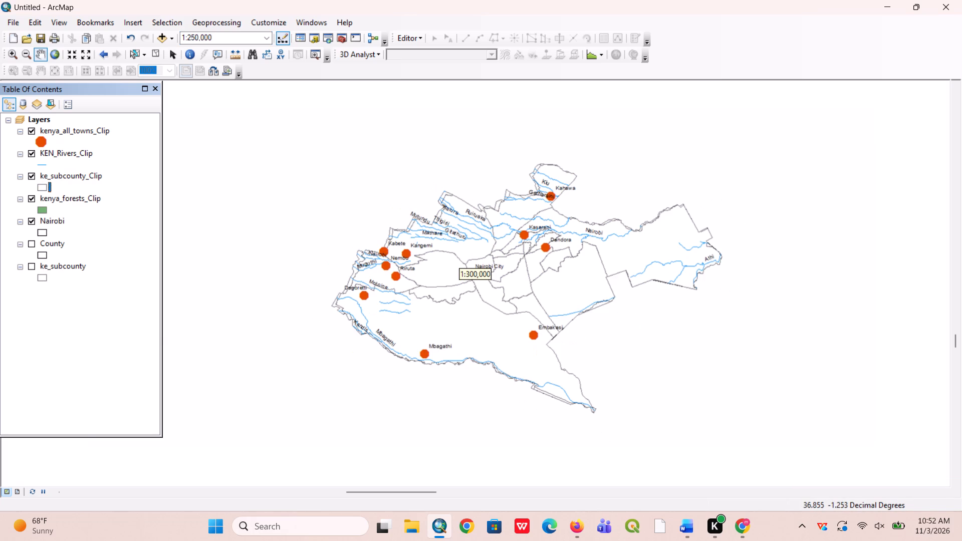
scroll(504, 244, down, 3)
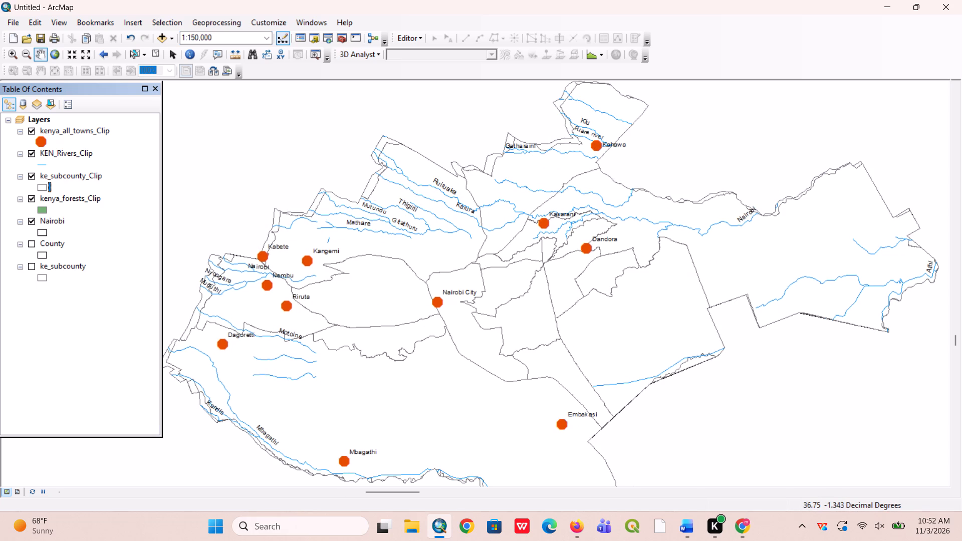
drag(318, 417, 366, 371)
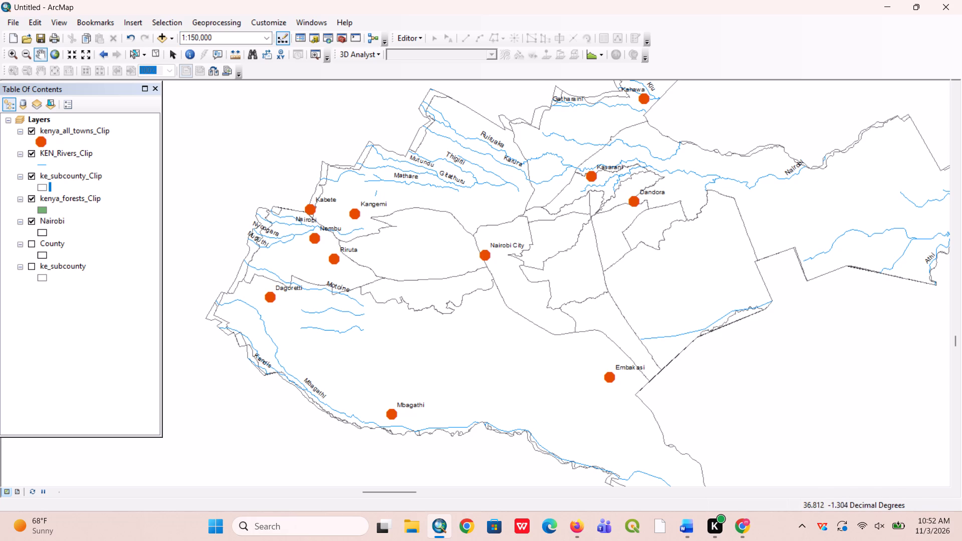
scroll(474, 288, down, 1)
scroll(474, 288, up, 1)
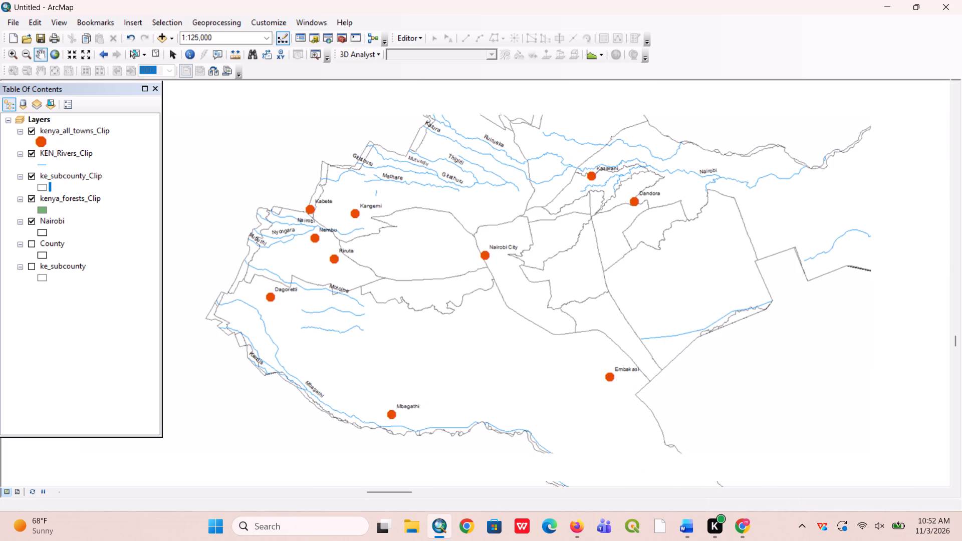
Examine the whole clipped Nairobi map at 1:200,000, comparing it with the Nairobi boundary layer hidden and shown.
scroll(474, 288, up, 1)
drag(502, 321, 517, 333)
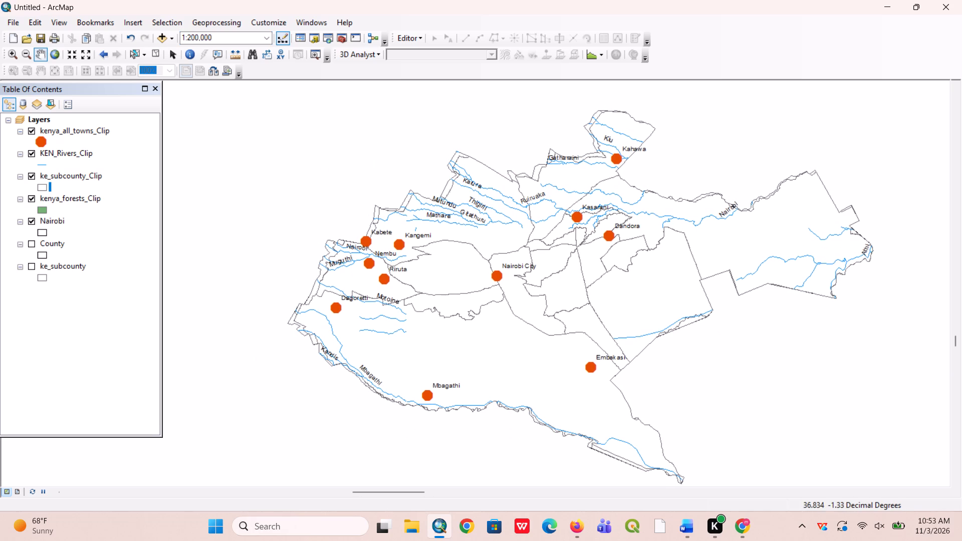
drag(695, 296, 636, 287)
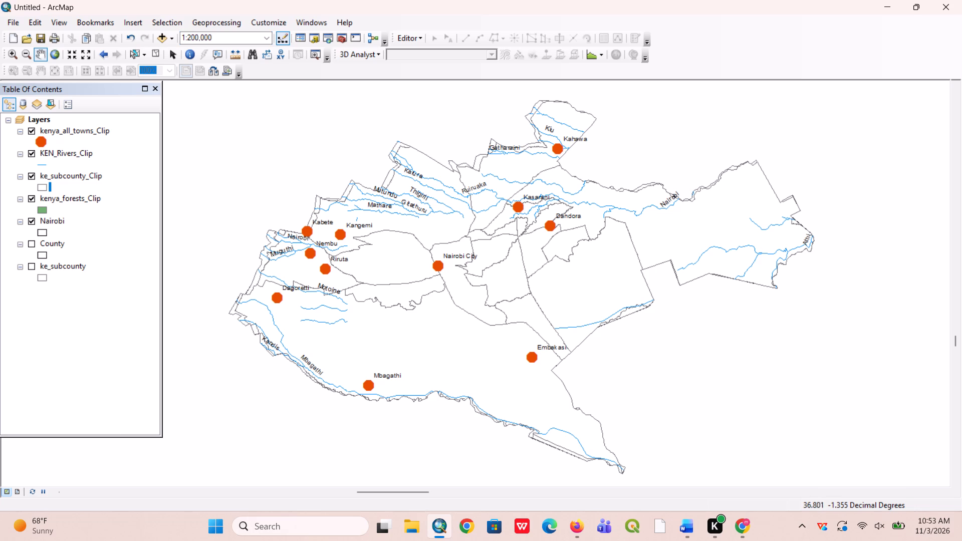
drag(368, 331, 374, 290)
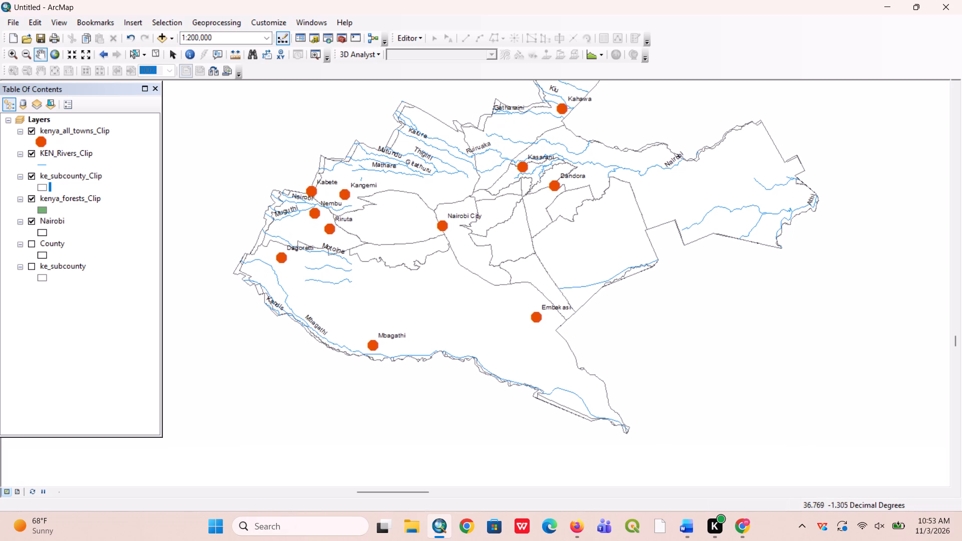
drag(374, 290, 374, 275)
drag(457, 229, 461, 305)
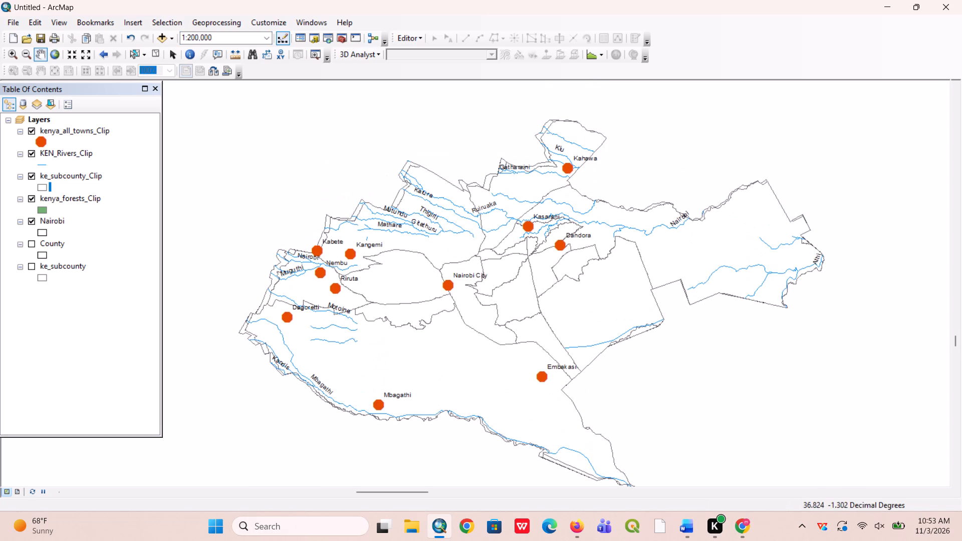
drag(675, 211, 658, 220)
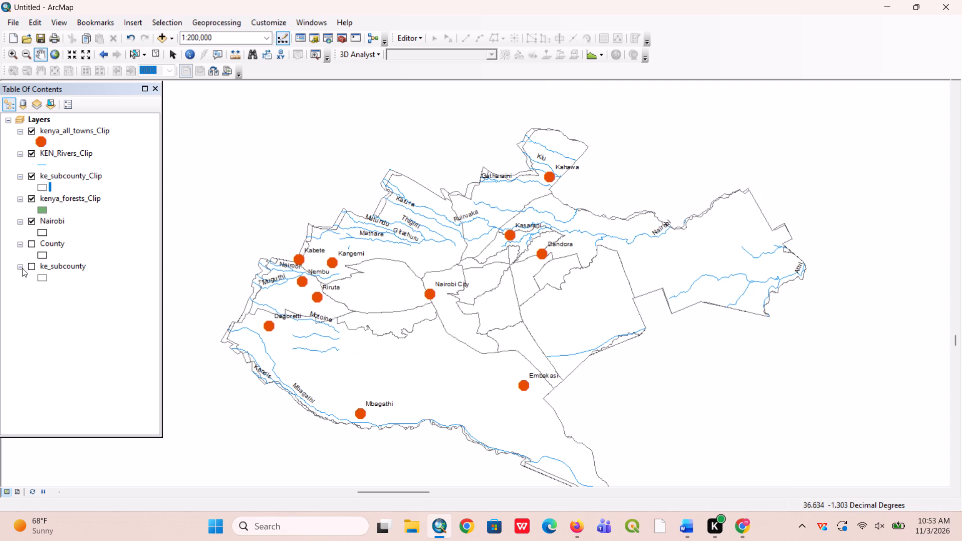
click(27, 221)
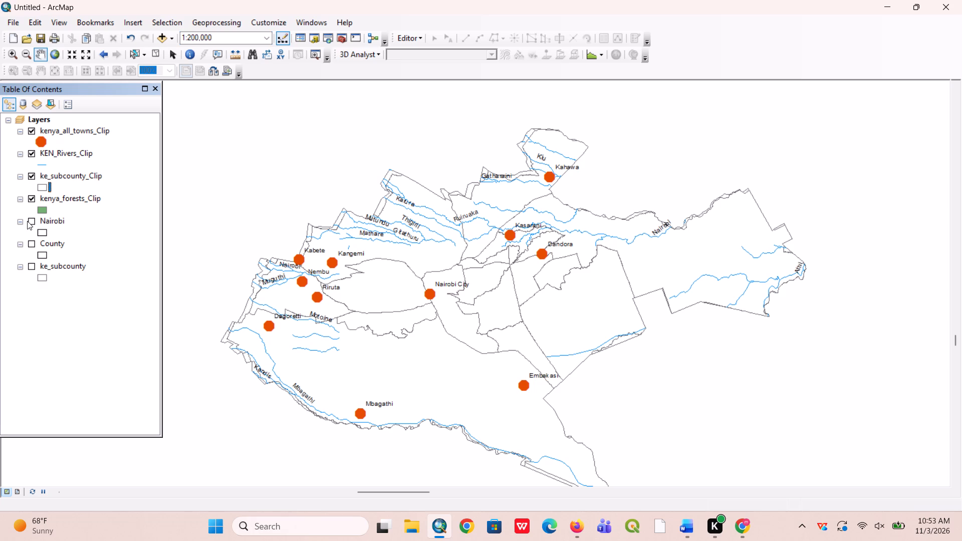
click(27, 221)
drag(378, 254, 399, 260)
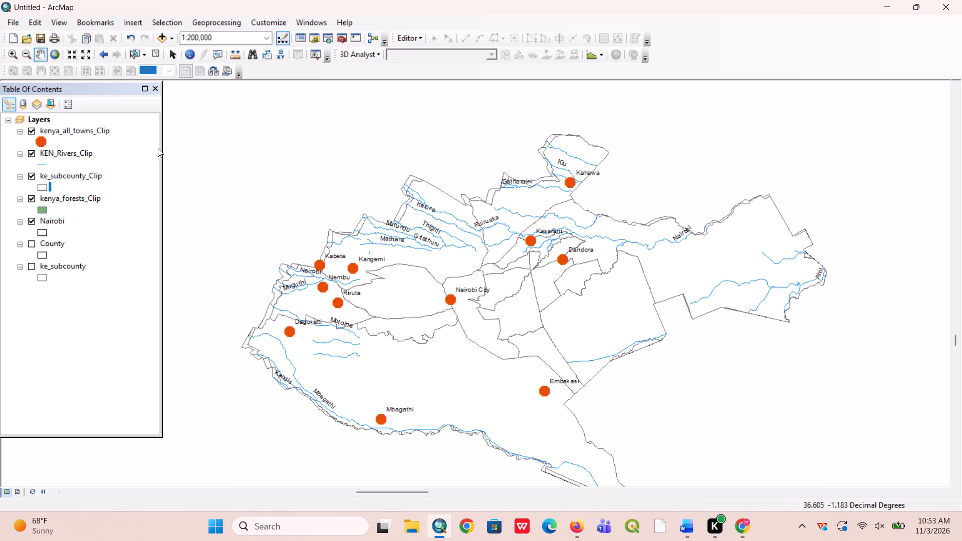
Add the Imagery basemap beneath the map layers.
click(172, 38)
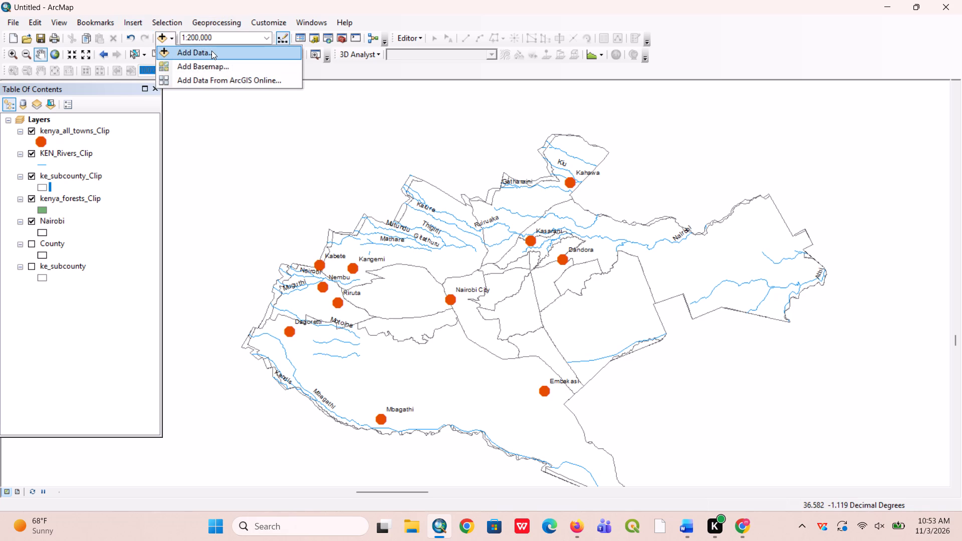
click(212, 65)
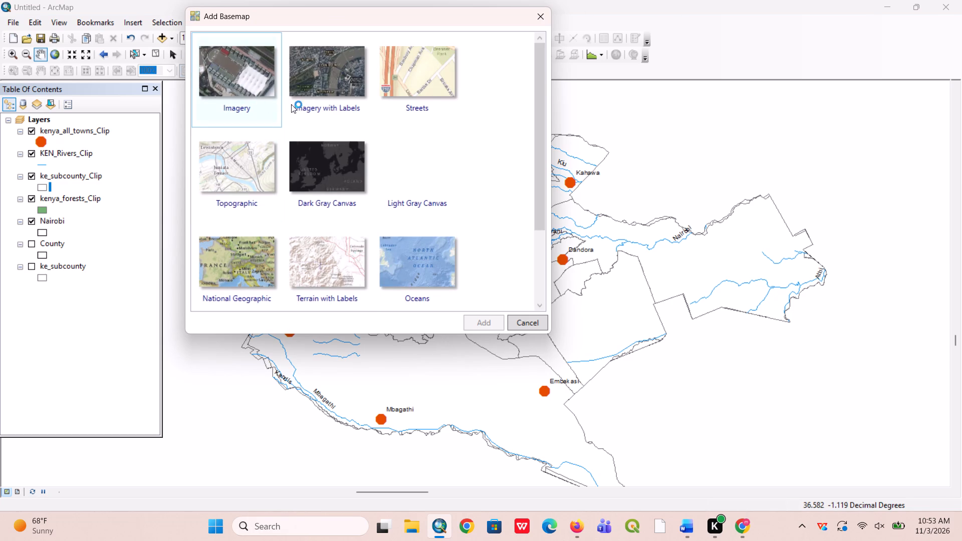
click(241, 85)
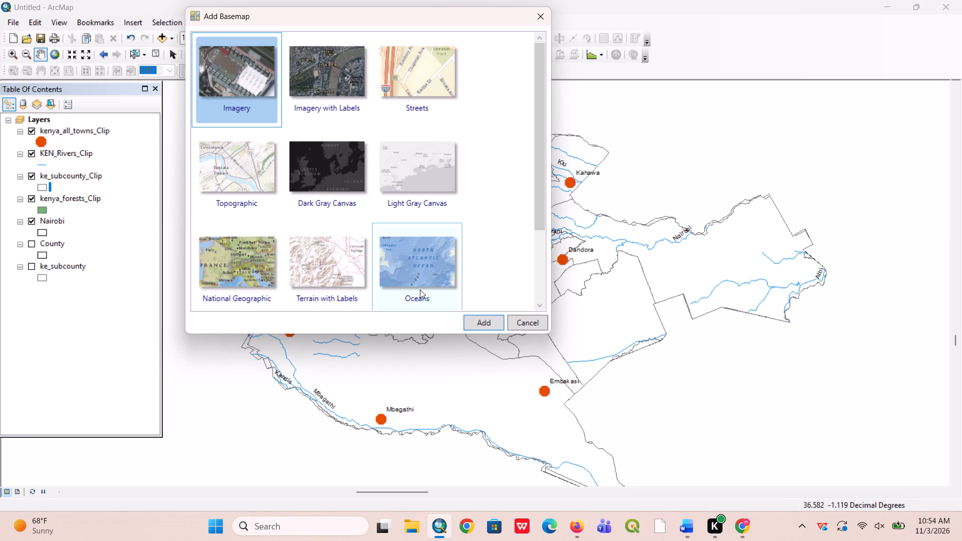
click(484, 324)
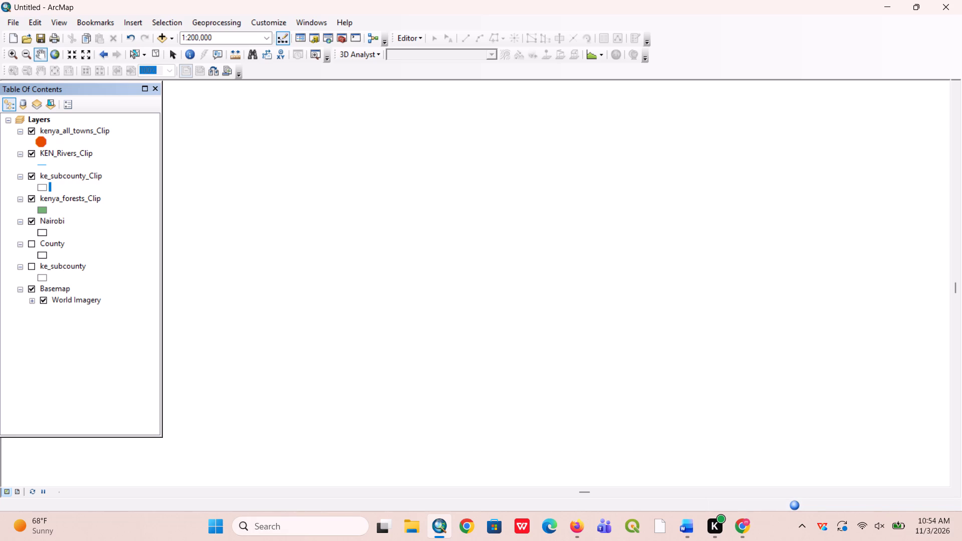
Examine how the Nairobi sub-counties, rivers and towns sit over the World Imagery basemap at scales from 1:125,000 to 1:200,000.
scroll(573, 278, down, 4)
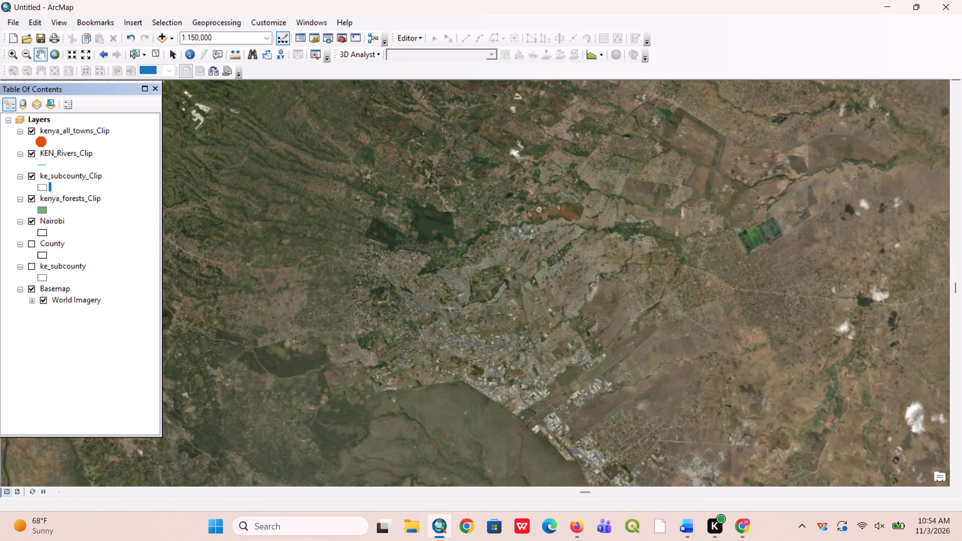
scroll(552, 257, up, 2)
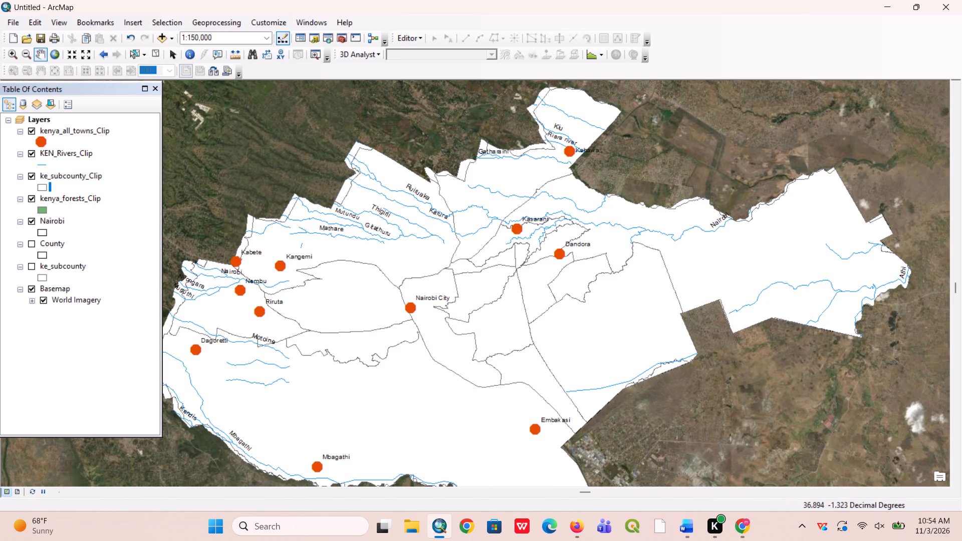
drag(676, 411, 691, 385)
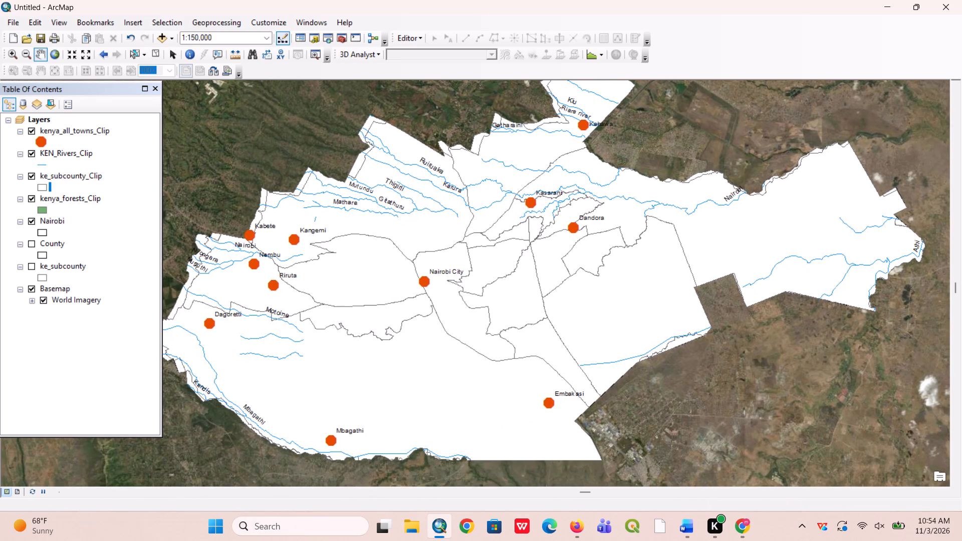
drag(691, 385, 692, 385)
drag(675, 398, 709, 401)
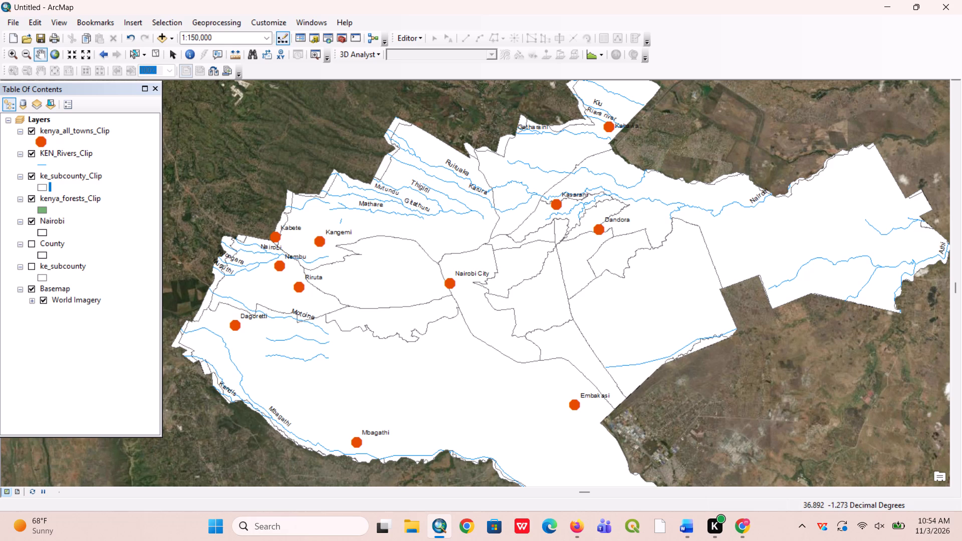
scroll(561, 259, down, 1)
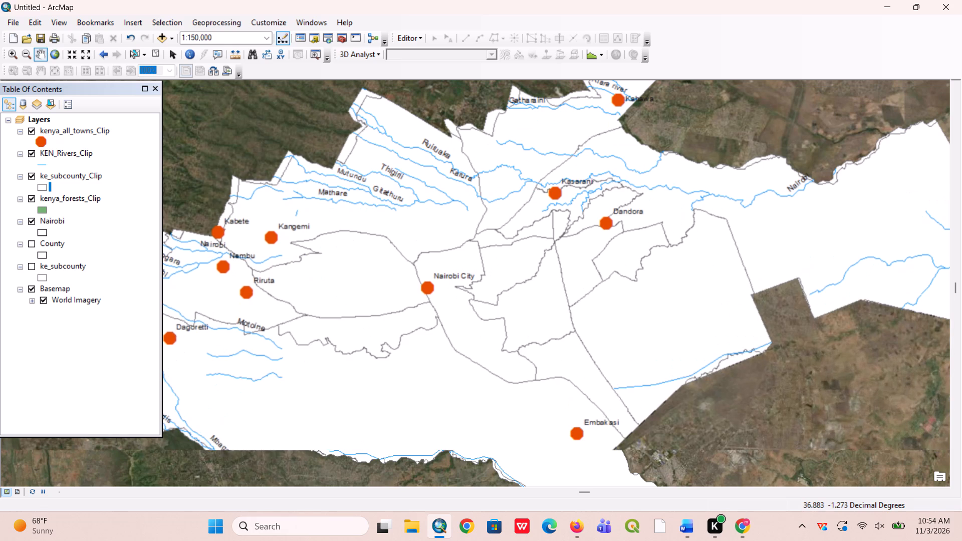
scroll(561, 259, up, 2)
scroll(561, 259, down, 1)
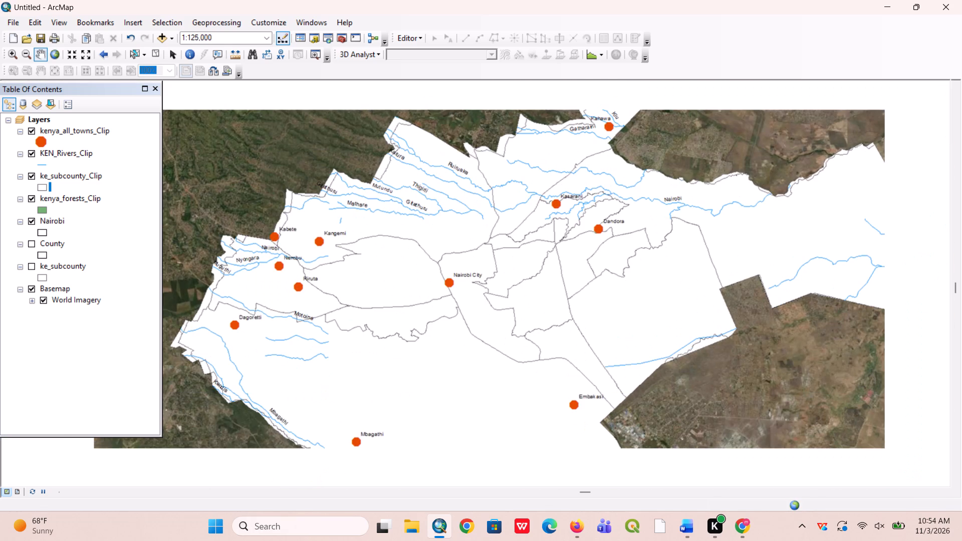
scroll(561, 259, down, 1)
scroll(561, 259, up, 2)
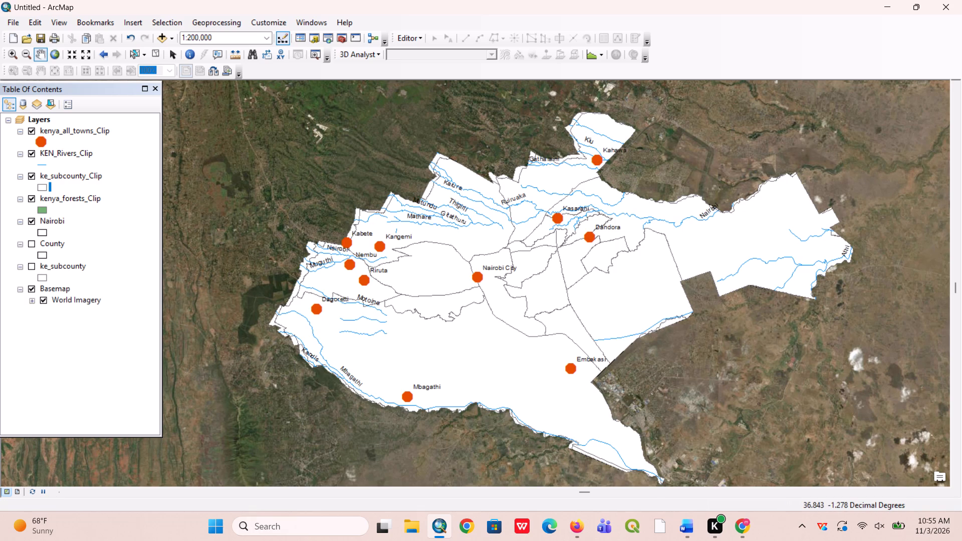
scroll(536, 257, down, 1)
scroll(536, 257, up, 2)
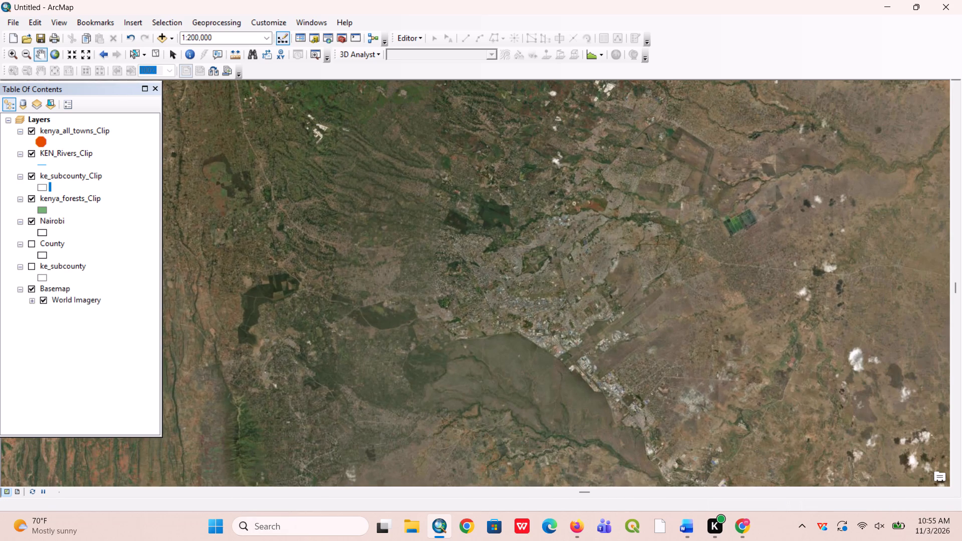
drag(406, 358, 459, 322)
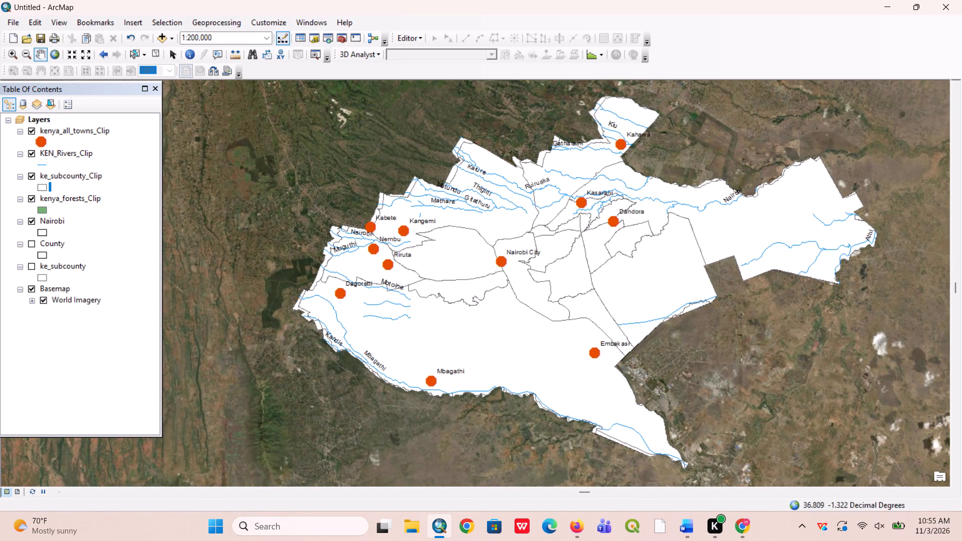
drag(497, 309, 441, 364)
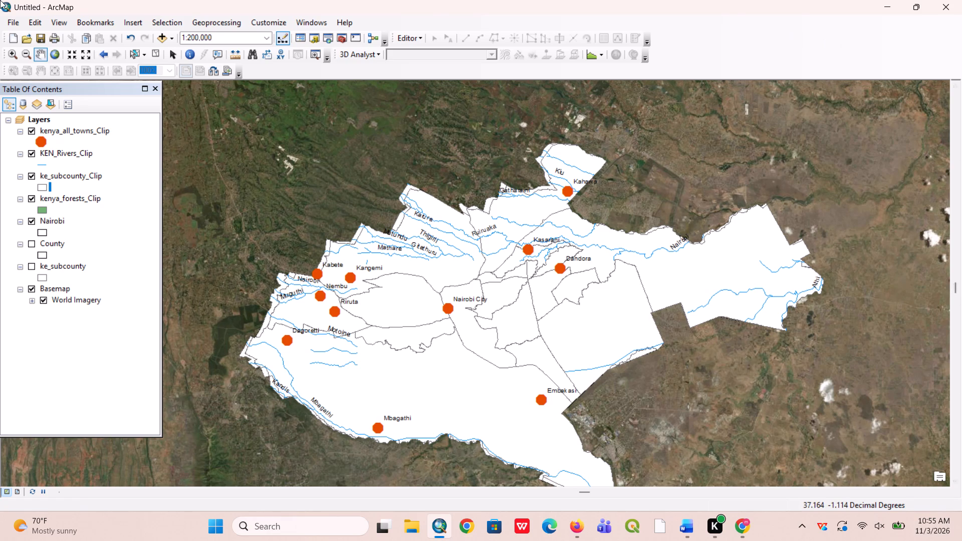
scroll(324, 0, down, 1)
scroll(108, 137, down, 4)
scroll(108, 137, up, 3)
scroll(15, 197, up, 1)
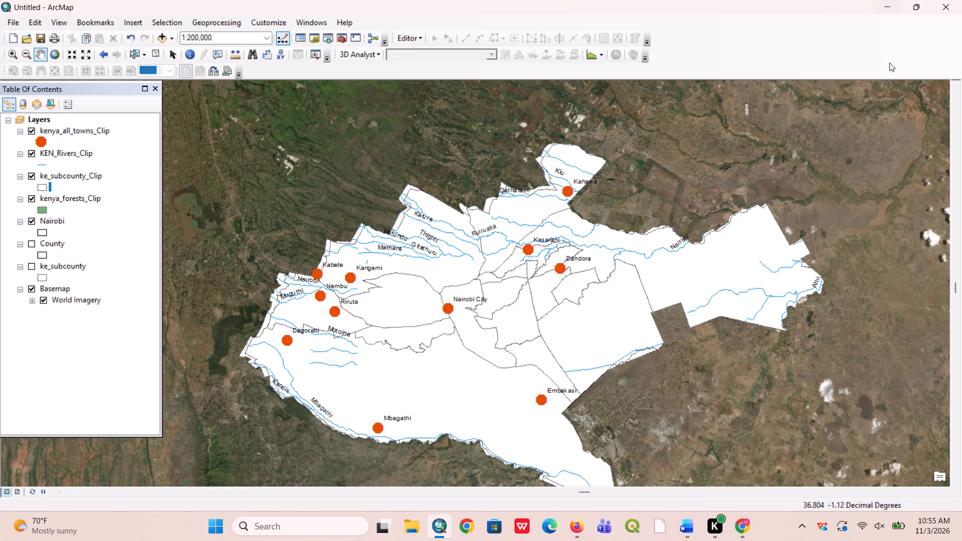
Examine the World Imagery basemap north-east of Nairobi and around the whole county at 1:200,000 and 1:400,000.
right_drag(754, 263, 747, 272)
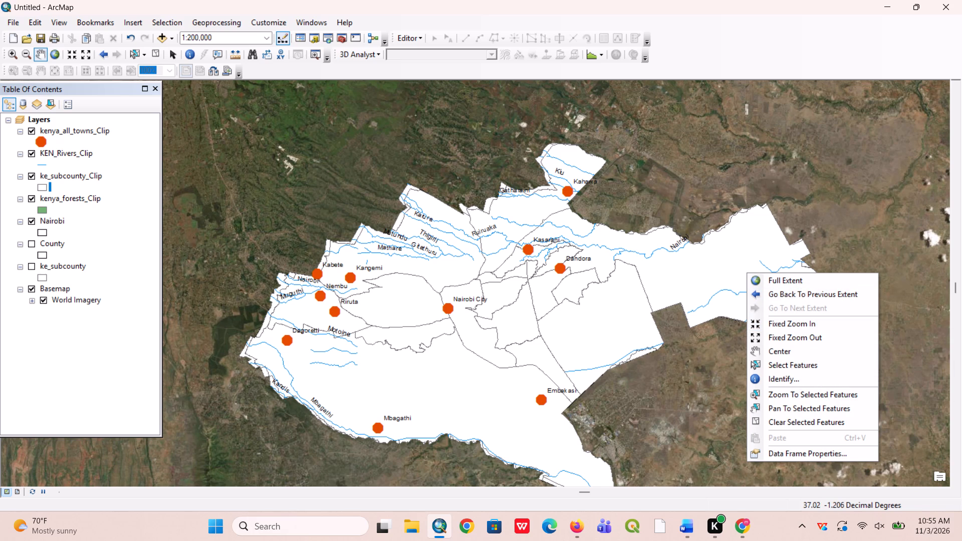
click(760, 125)
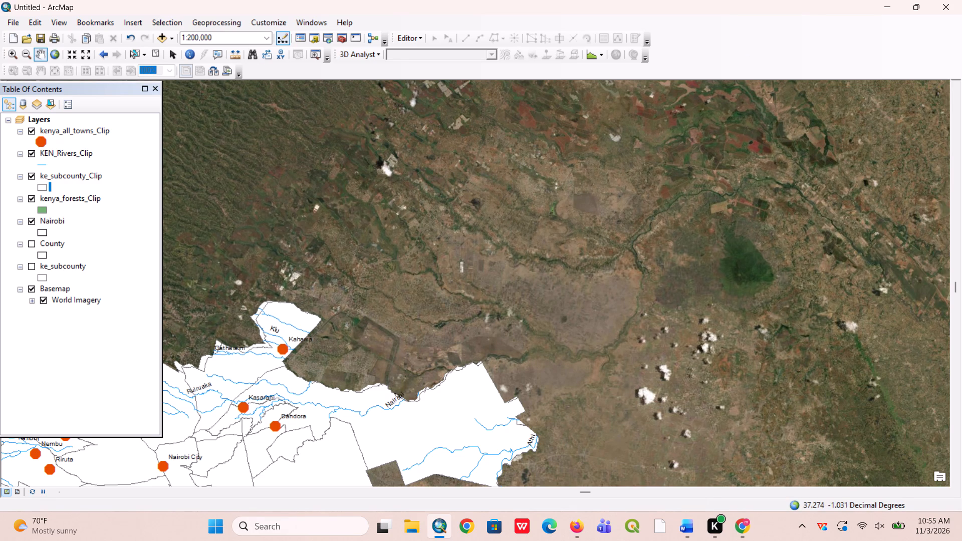
drag(768, 333, 677, 380)
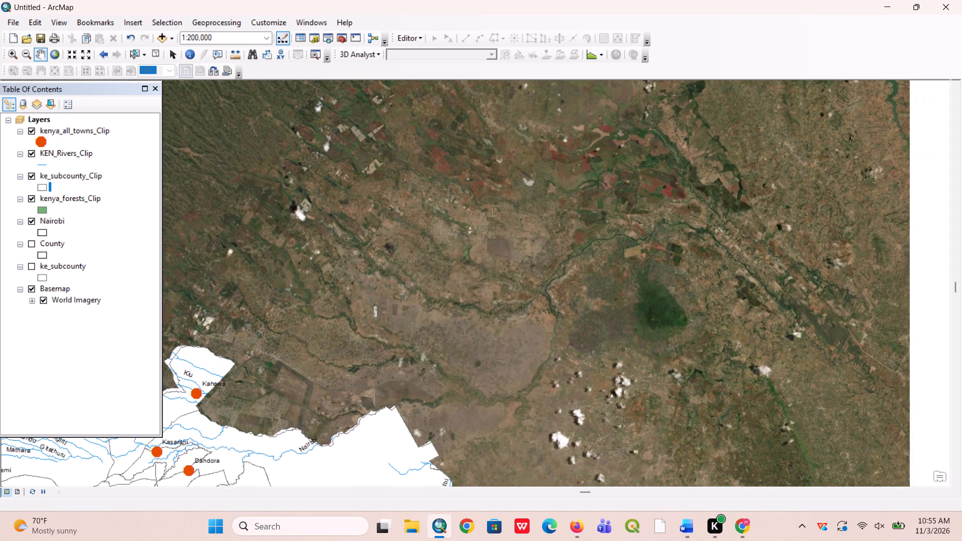
drag(677, 380, 659, 400)
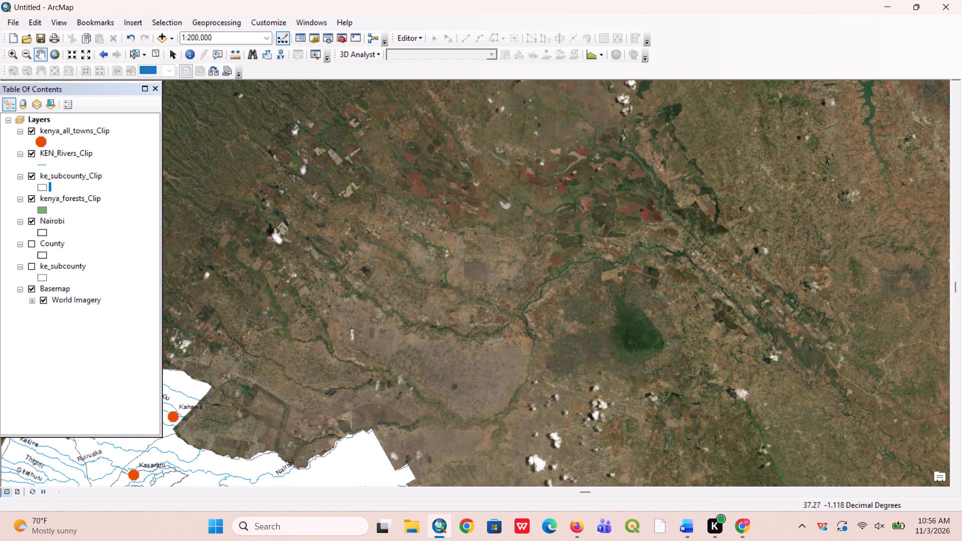
drag(710, 365, 639, 356)
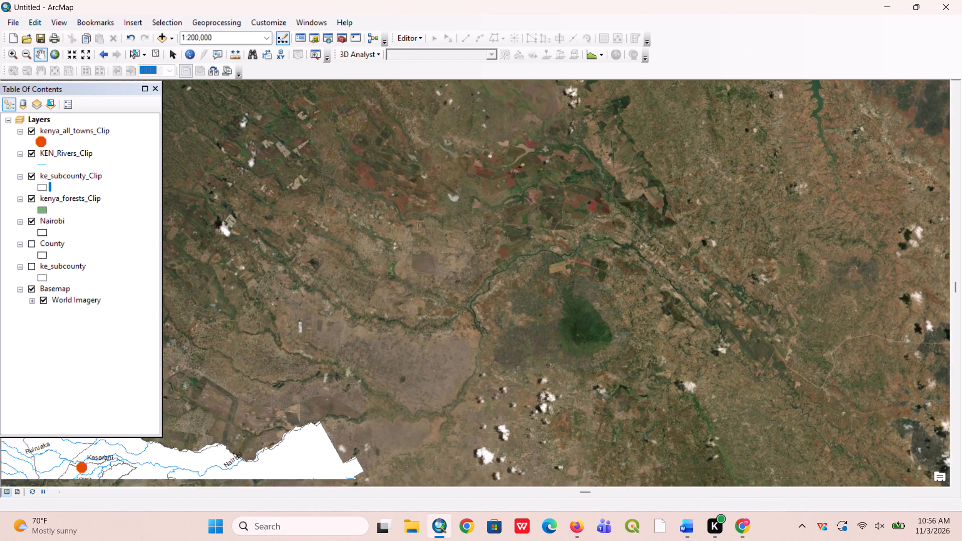
drag(639, 356, 617, 361)
drag(770, 334, 667, 387)
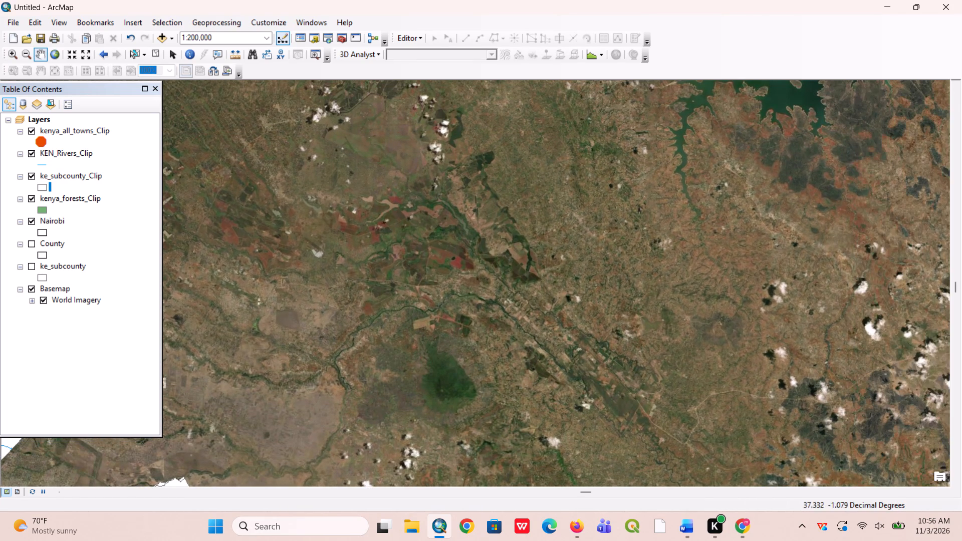
drag(541, 310, 578, 375)
drag(546, 222, 576, 267)
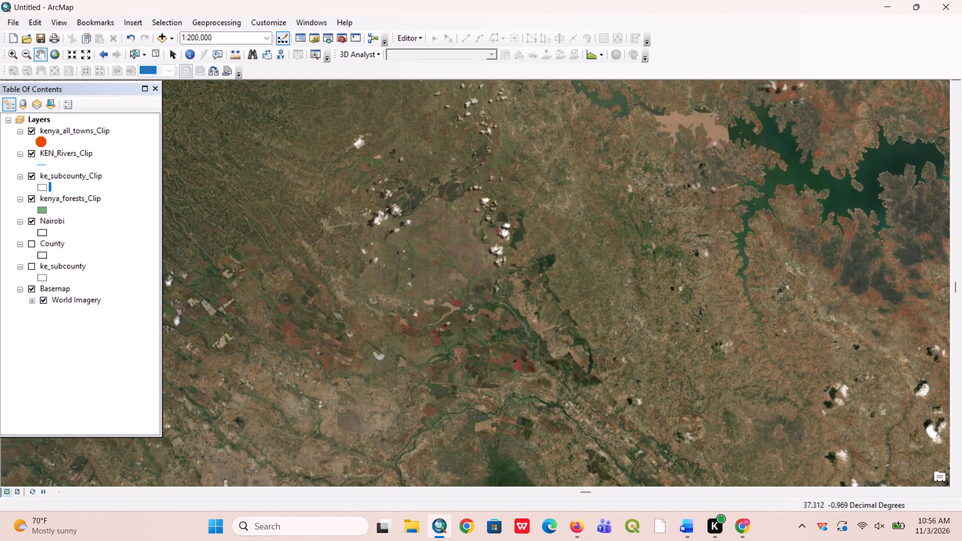
drag(464, 264, 638, 255)
scroll(638, 255, down, 2)
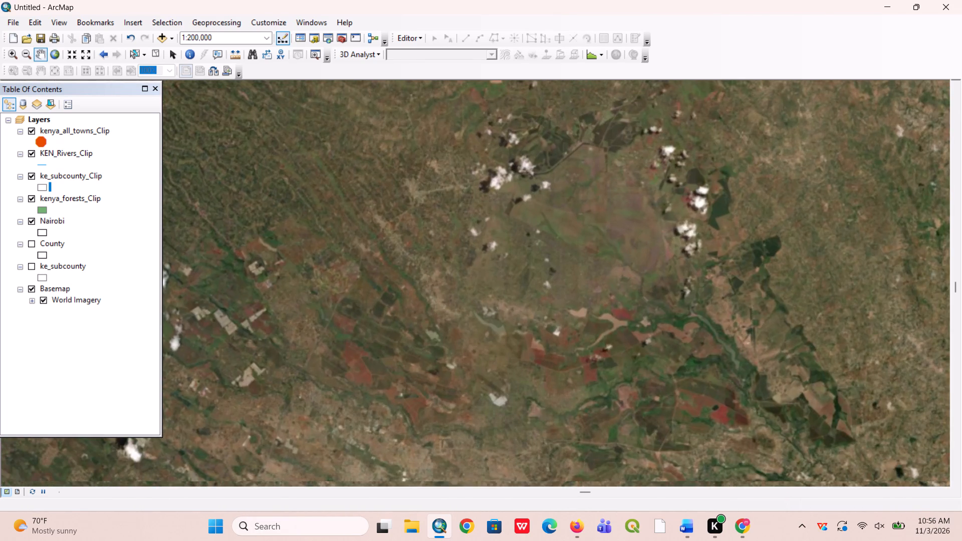
scroll(638, 255, up, 6)
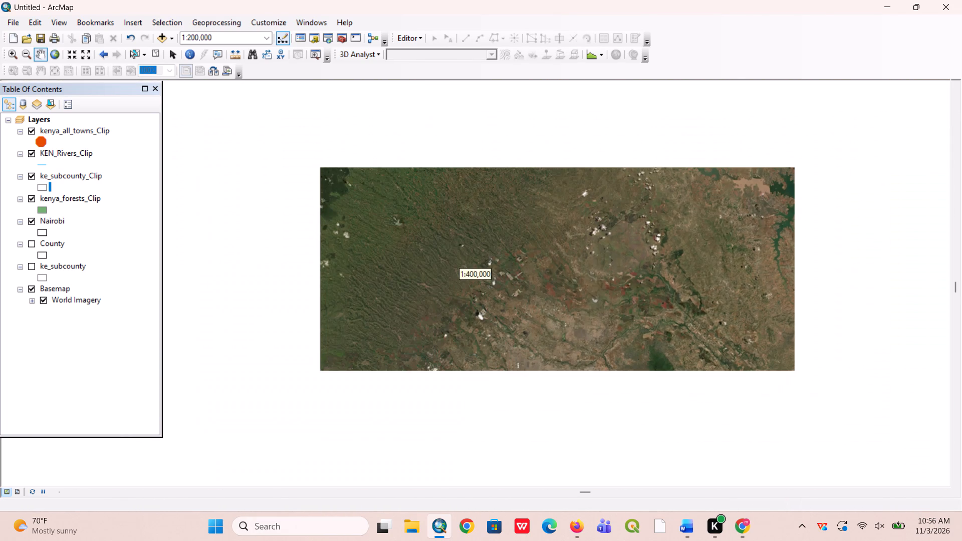
scroll(513, 308, down, 2)
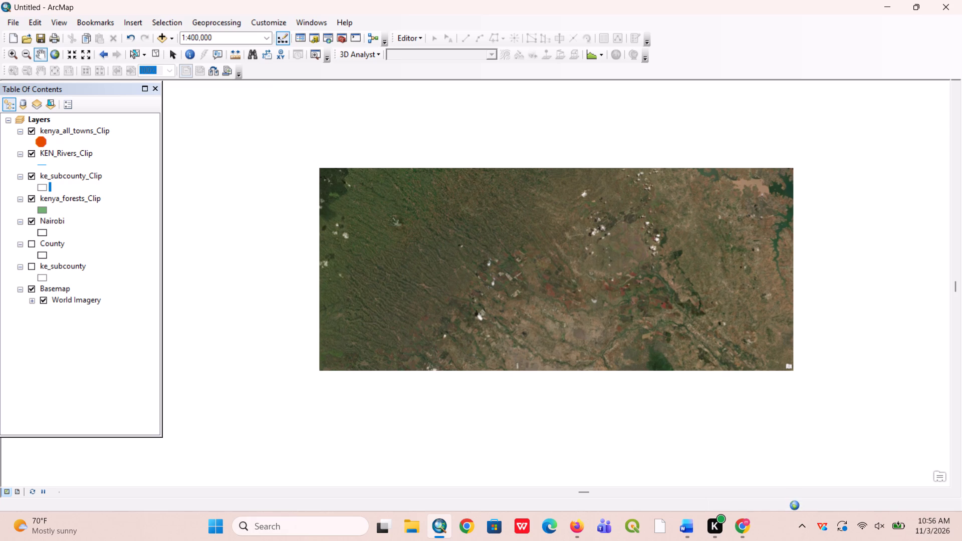
scroll(523, 314, up, 3)
scroll(439, 297, down, 4)
scroll(553, 278, down, 3)
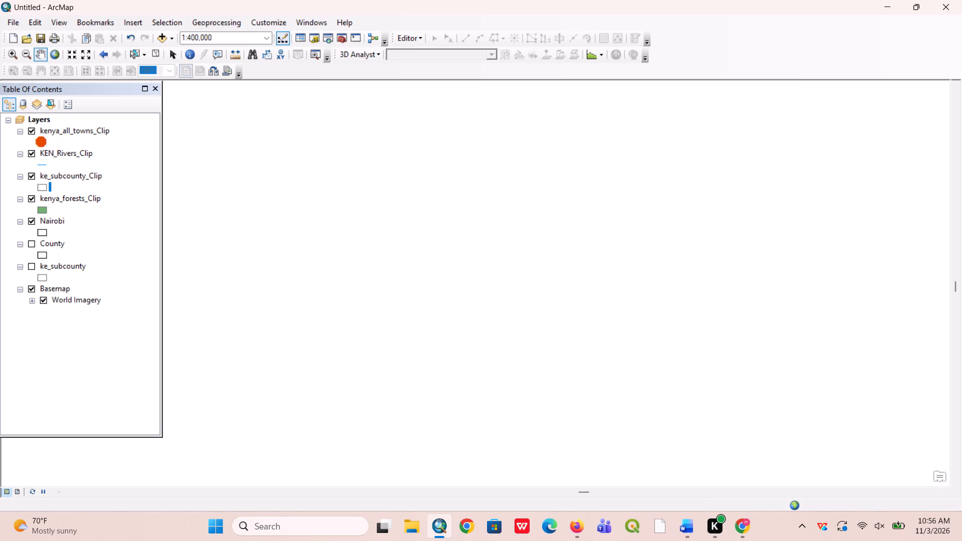
scroll(553, 278, up, 6)
right_click(53, 293)
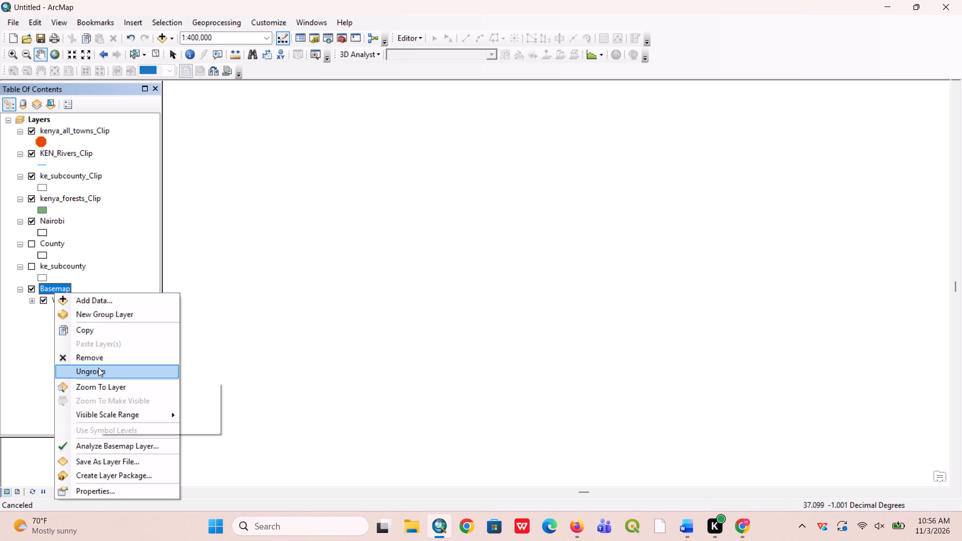
click(488, 318)
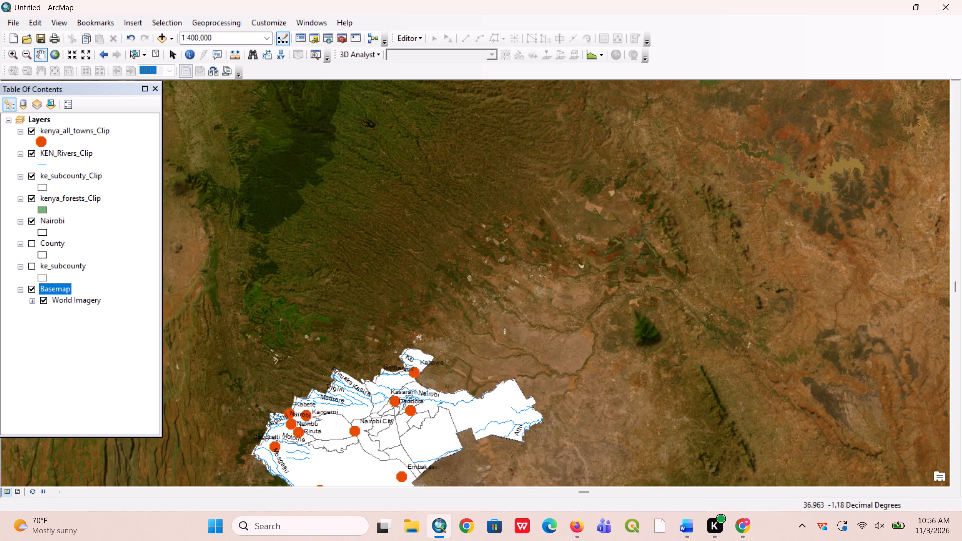
drag(503, 335, 590, 171)
drag(493, 359, 547, 340)
drag(501, 383, 450, 343)
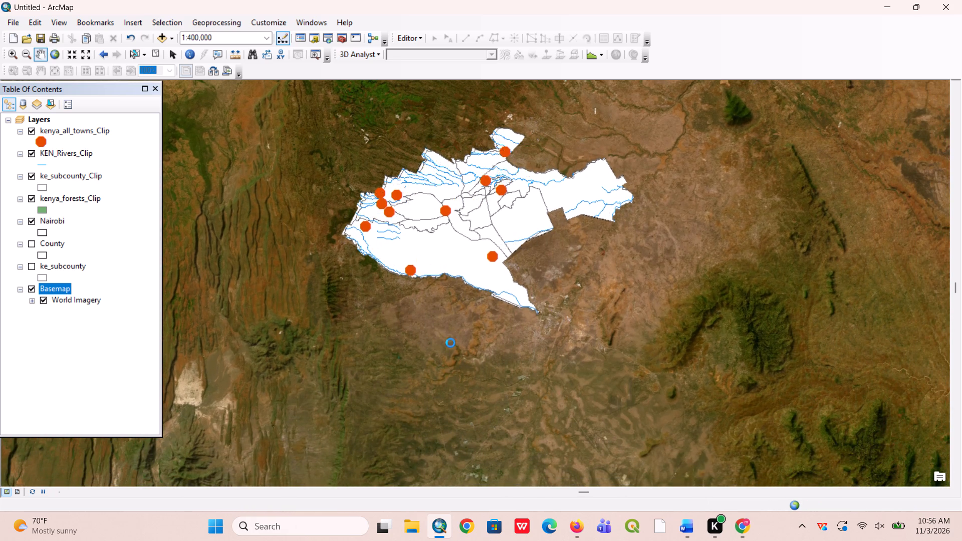
drag(408, 330, 390, 342)
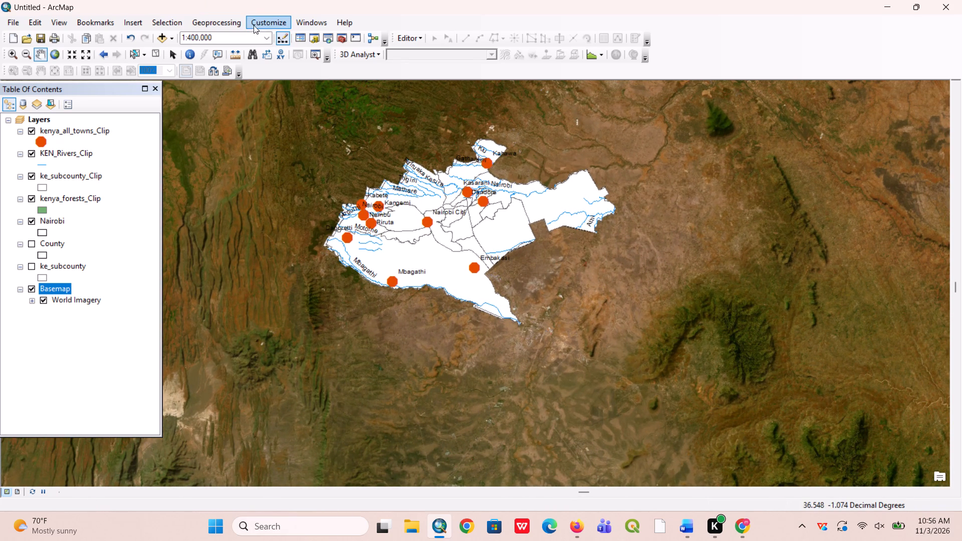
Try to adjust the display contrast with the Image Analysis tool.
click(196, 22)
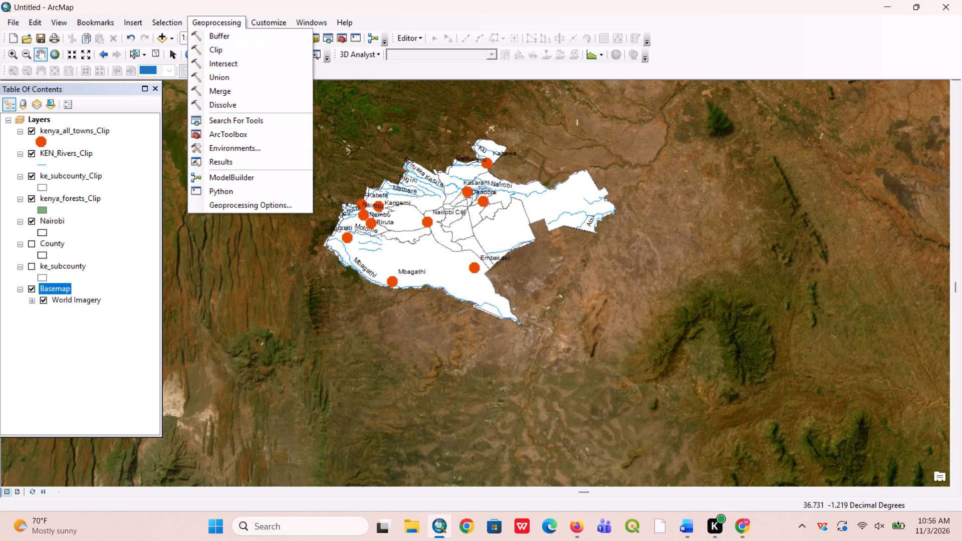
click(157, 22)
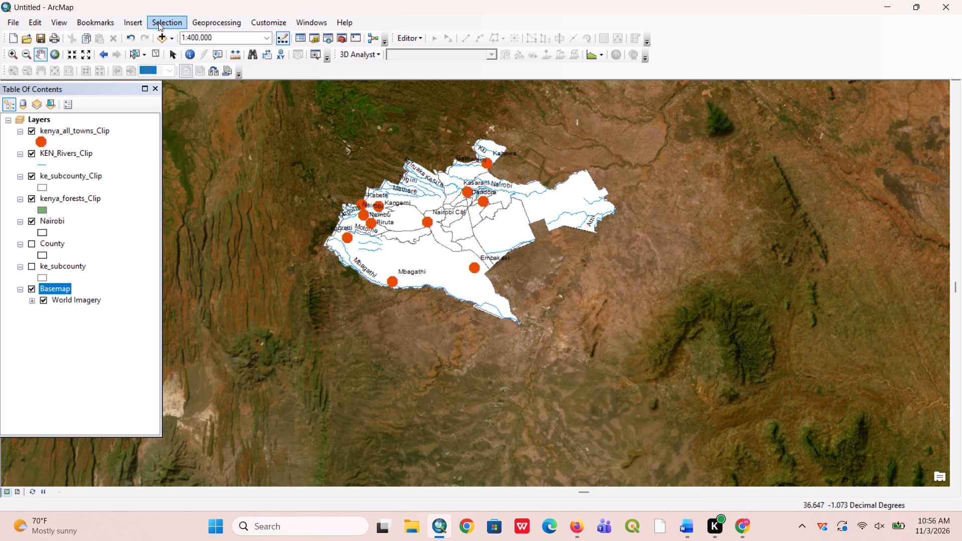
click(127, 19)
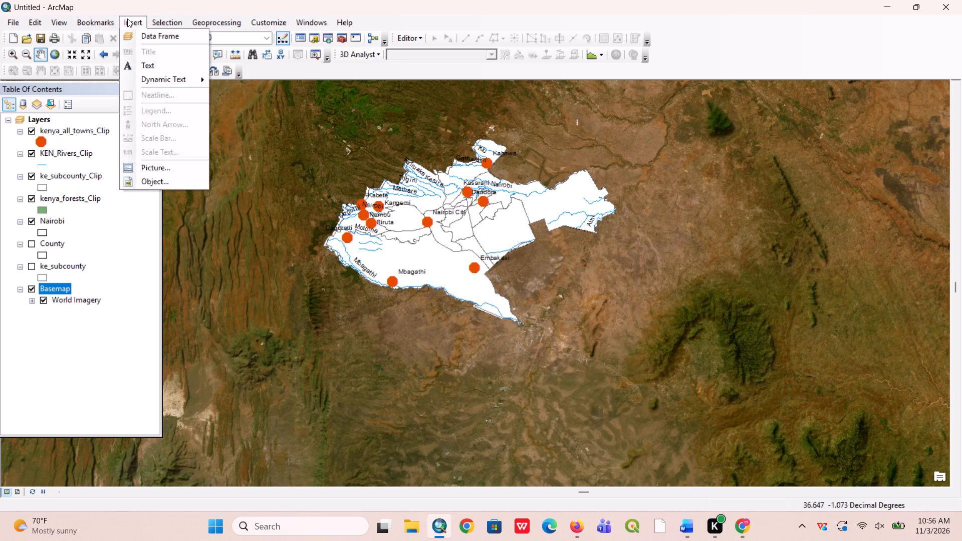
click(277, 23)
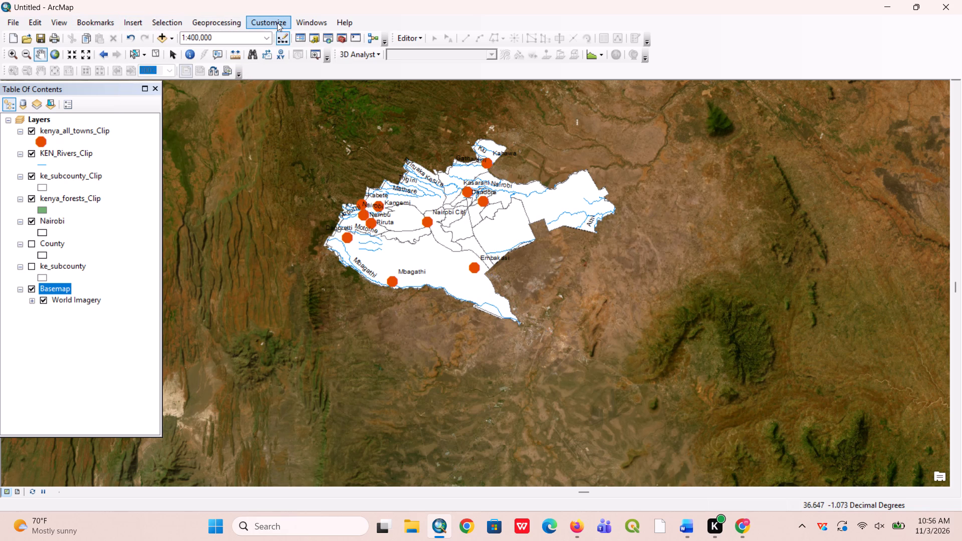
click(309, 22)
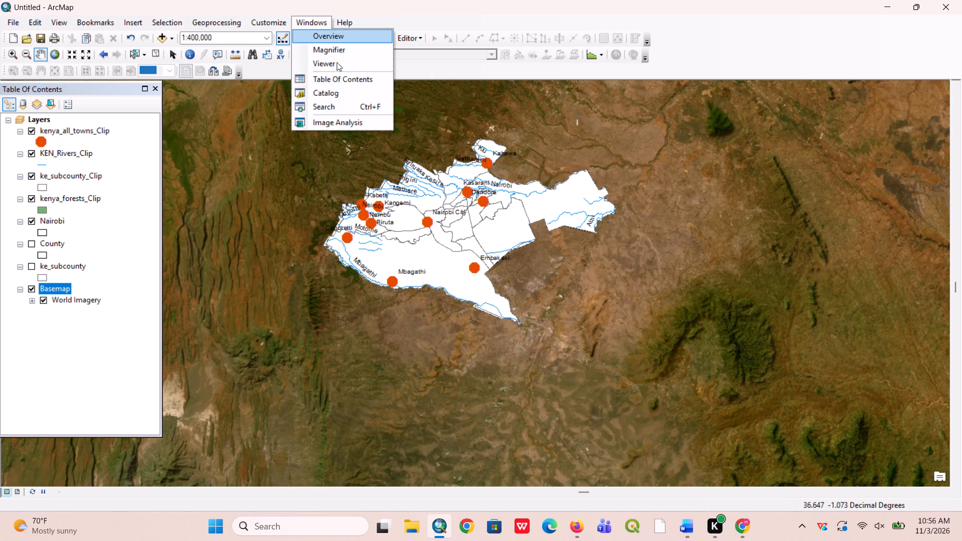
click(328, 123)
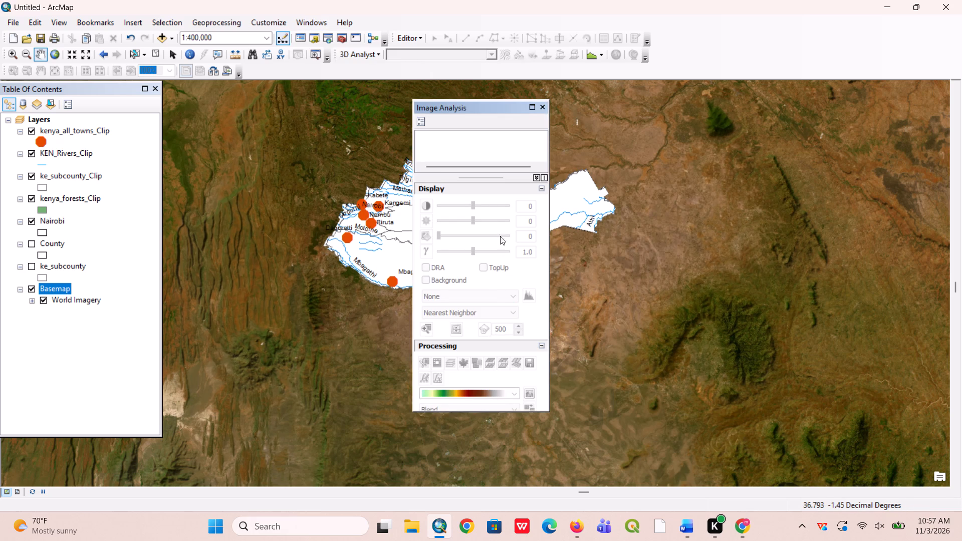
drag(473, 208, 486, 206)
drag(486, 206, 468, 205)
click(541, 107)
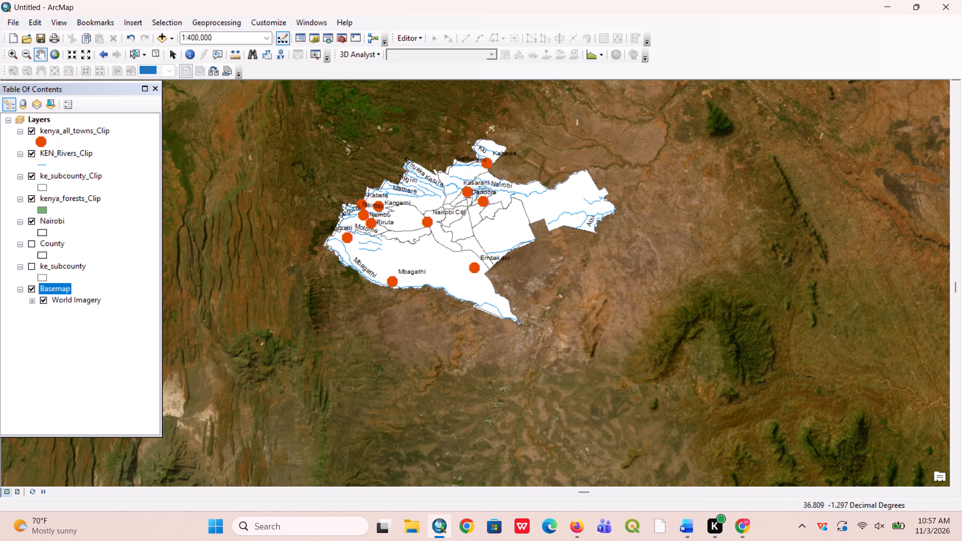
Examine the whole Nairobi county map over the World Imagery basemap at scales from 1:400,000 to 1:200,000.
drag(414, 317, 443, 328)
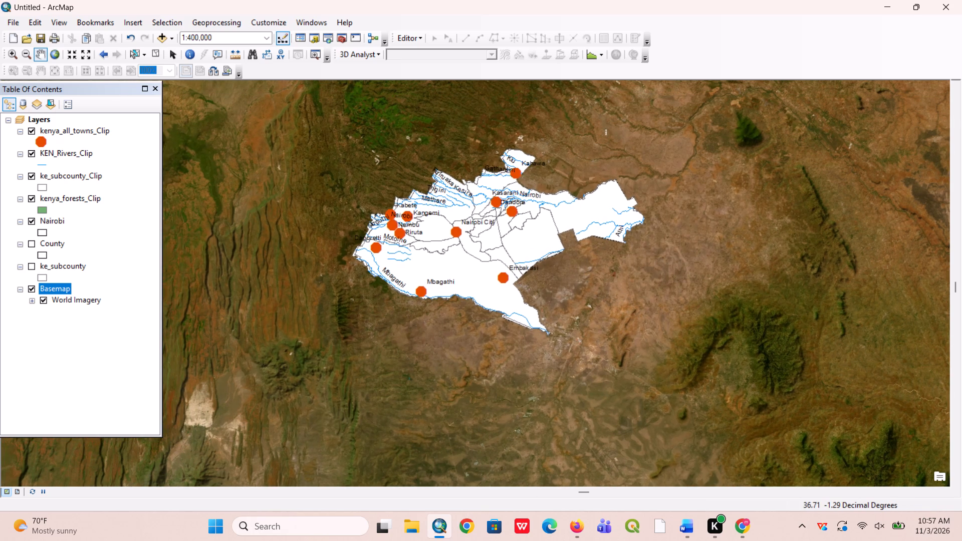
scroll(385, 234, up, 2)
scroll(385, 234, down, 3)
drag(452, 314, 452, 317)
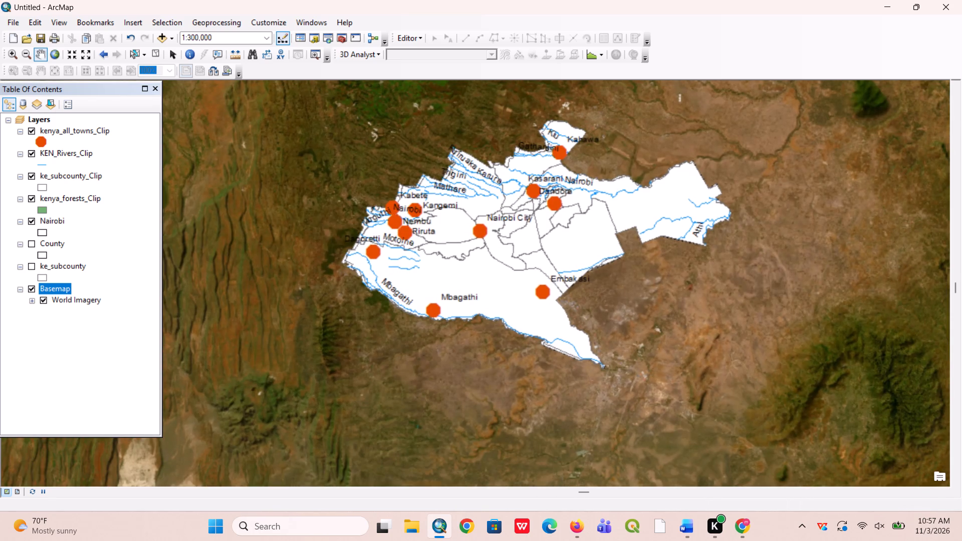
drag(452, 317, 416, 326)
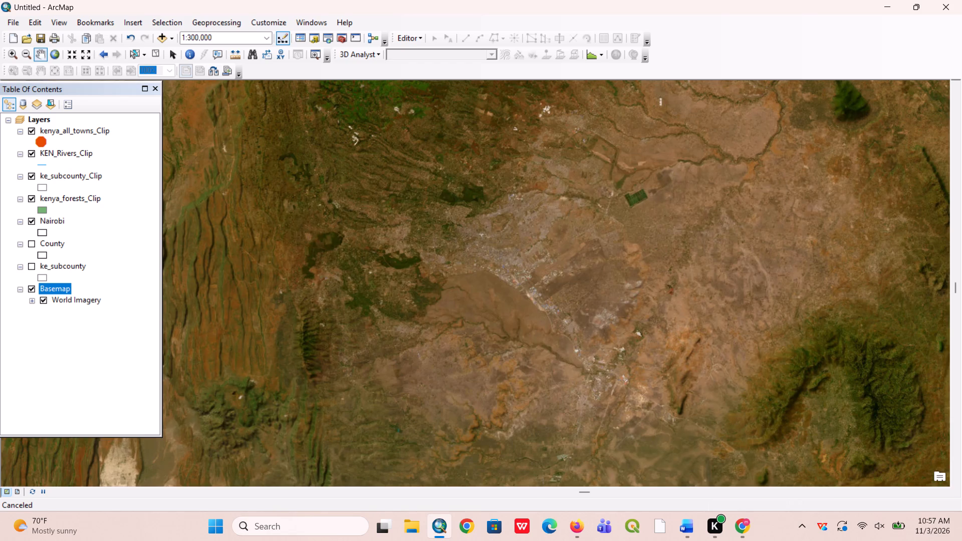
scroll(437, 299, up, 1)
scroll(437, 299, down, 2)
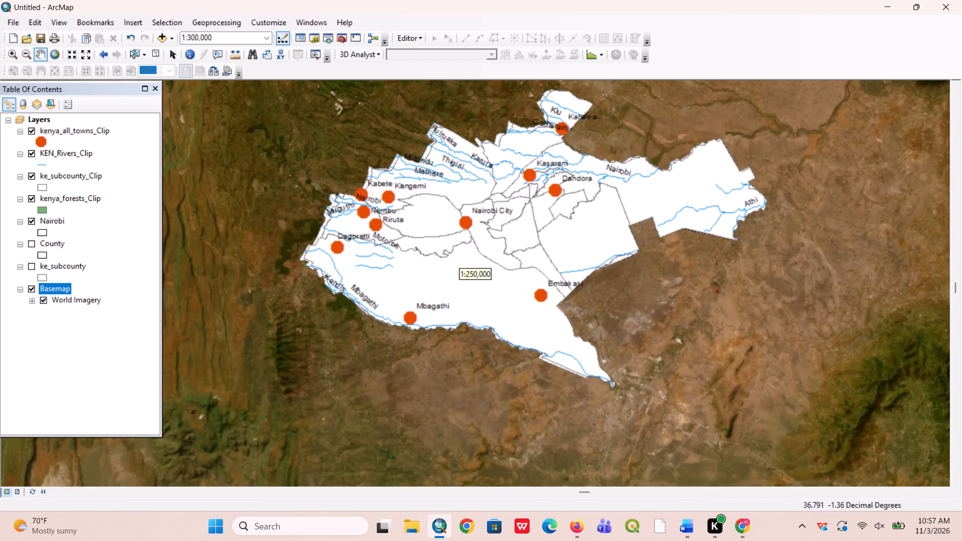
scroll(437, 299, down, 1)
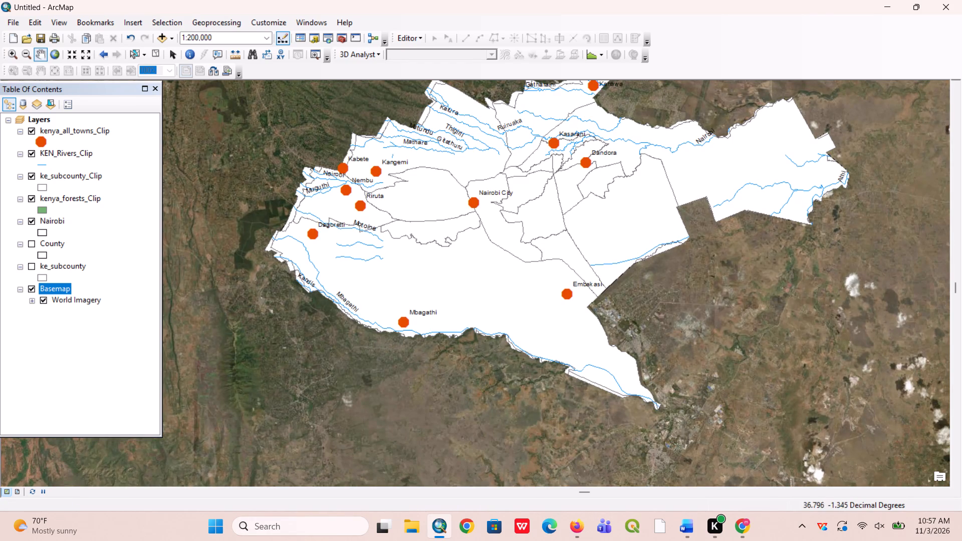
drag(507, 389, 494, 432)
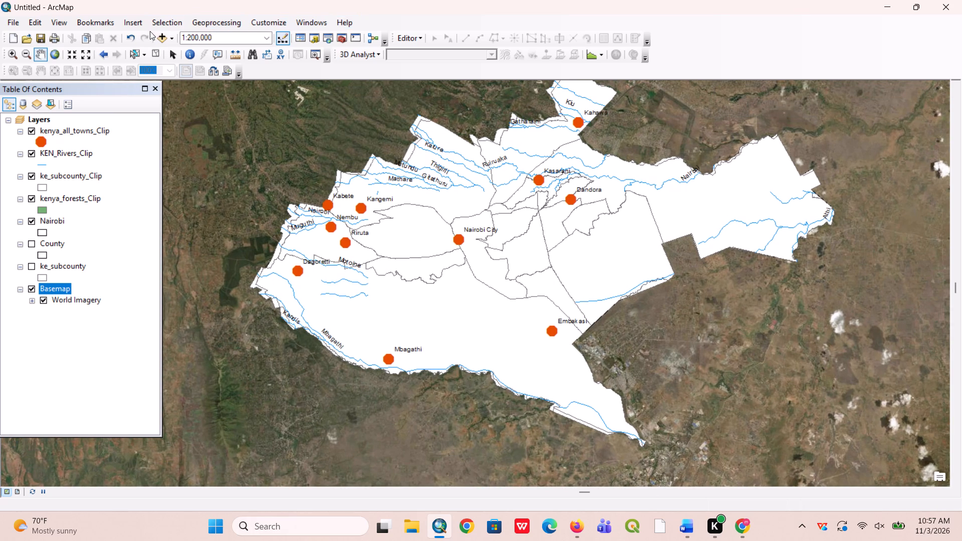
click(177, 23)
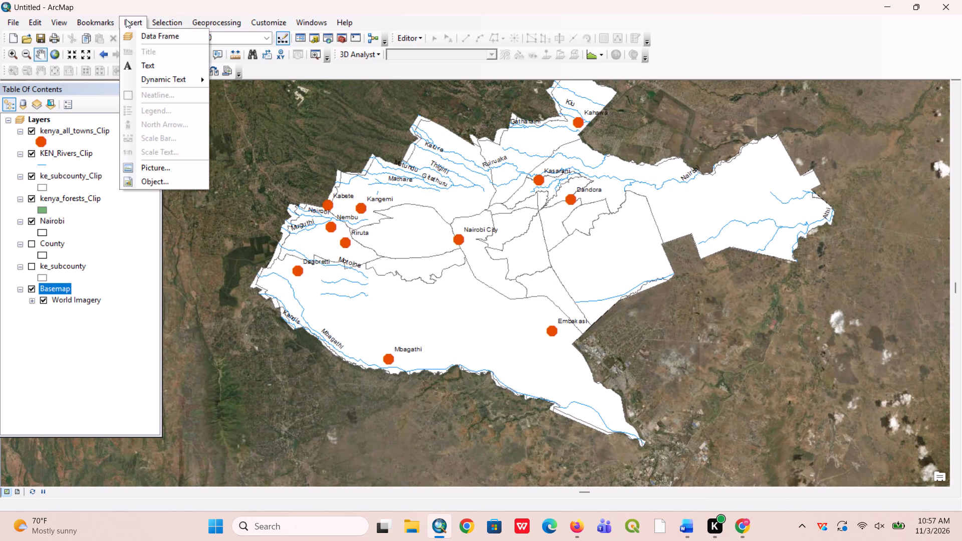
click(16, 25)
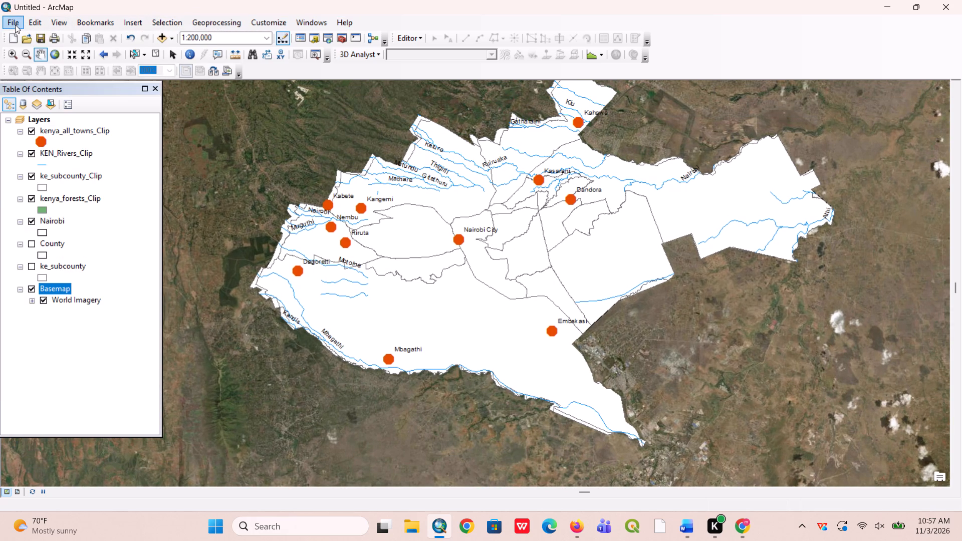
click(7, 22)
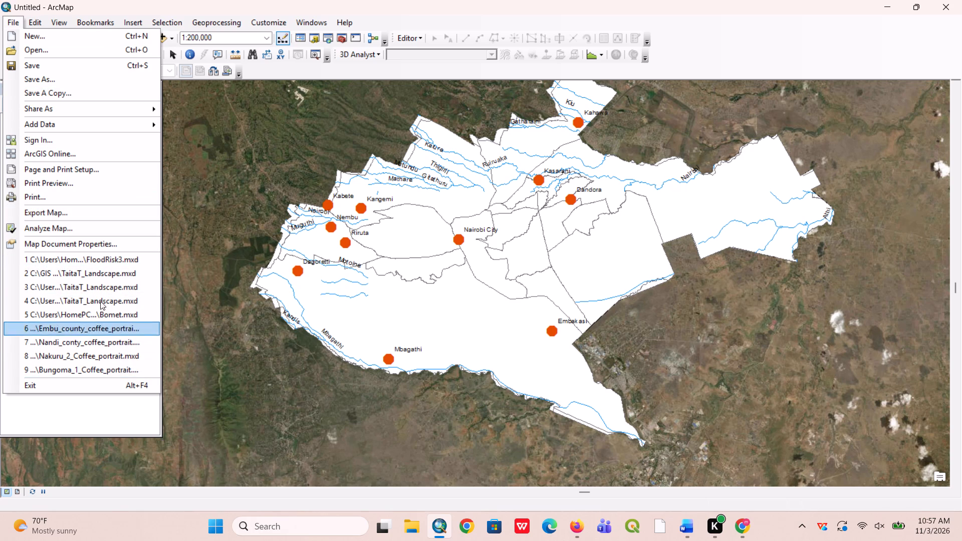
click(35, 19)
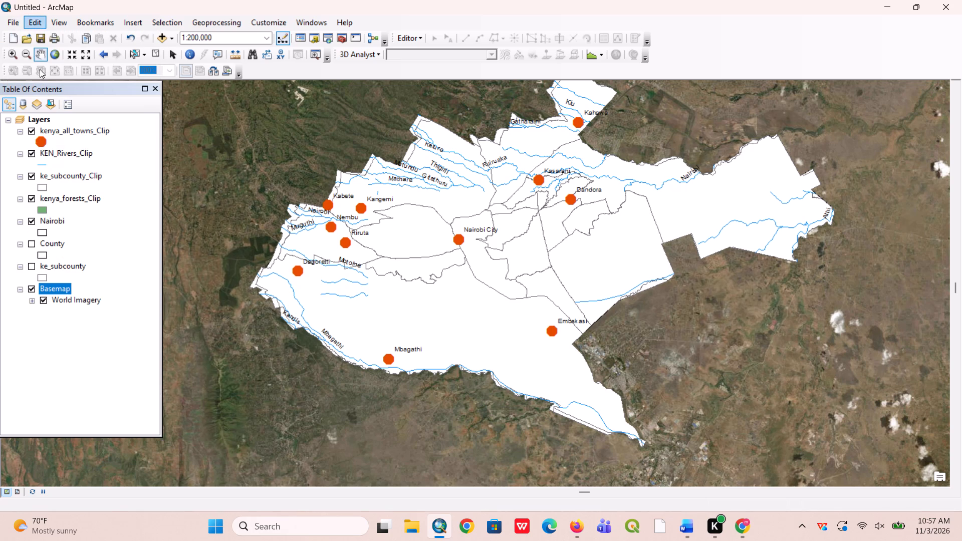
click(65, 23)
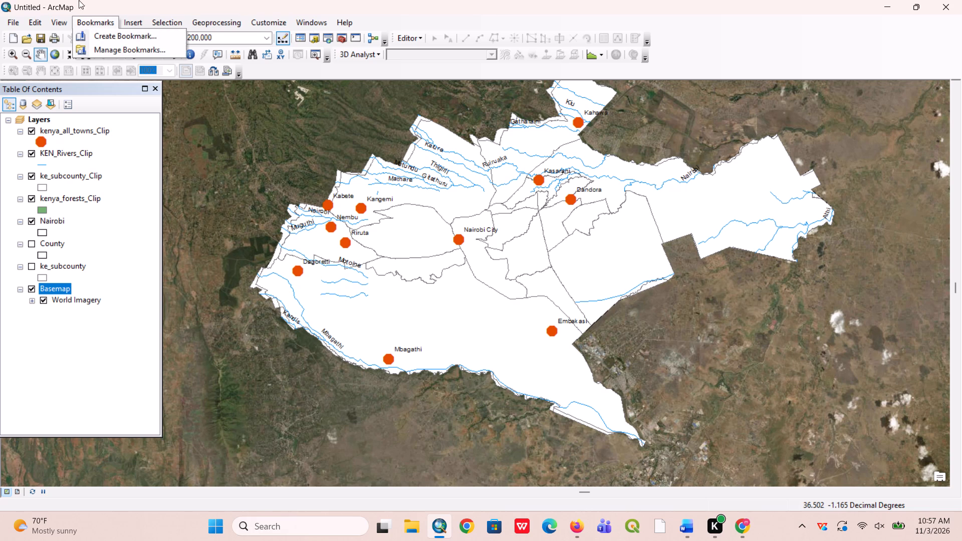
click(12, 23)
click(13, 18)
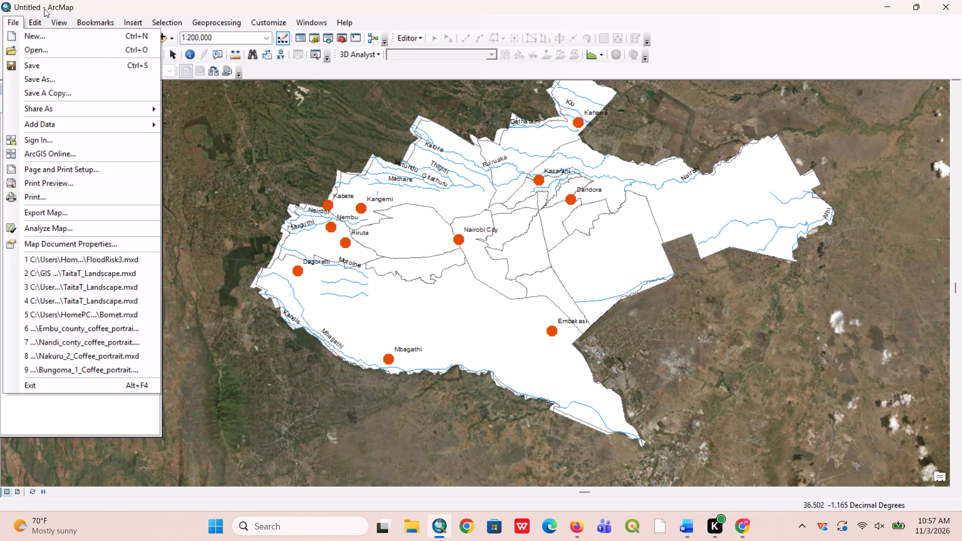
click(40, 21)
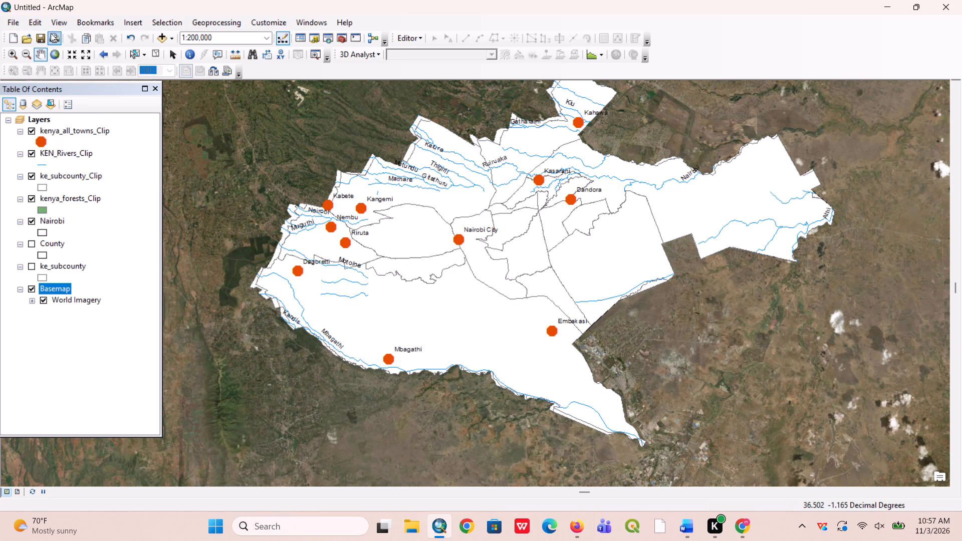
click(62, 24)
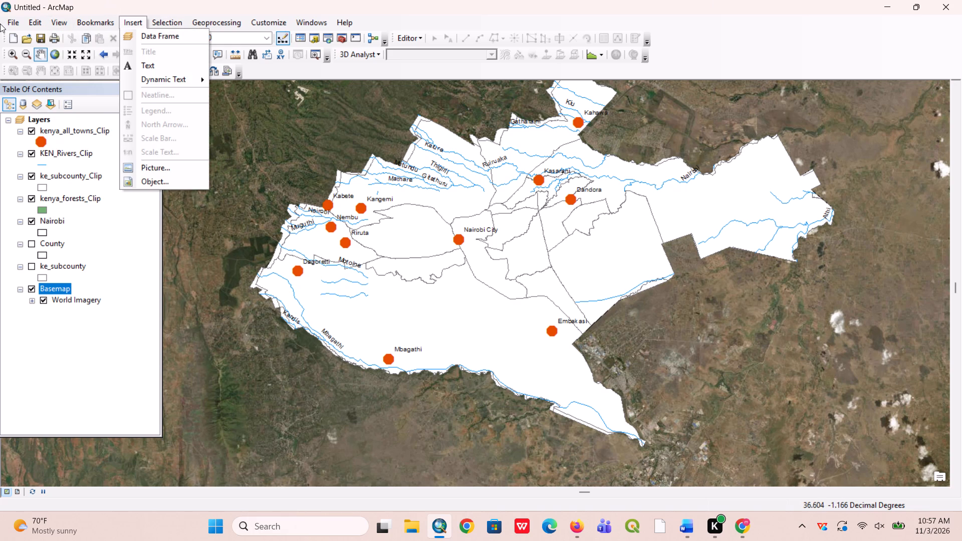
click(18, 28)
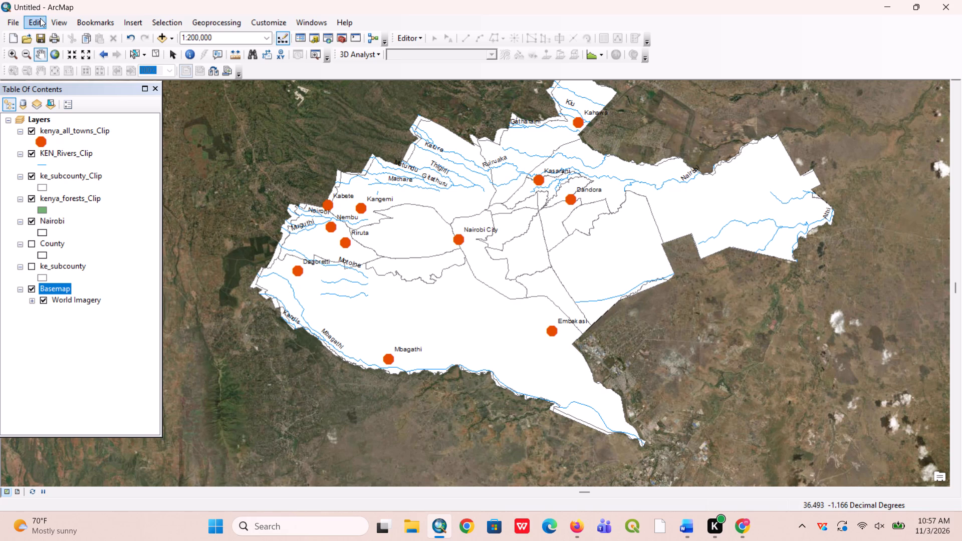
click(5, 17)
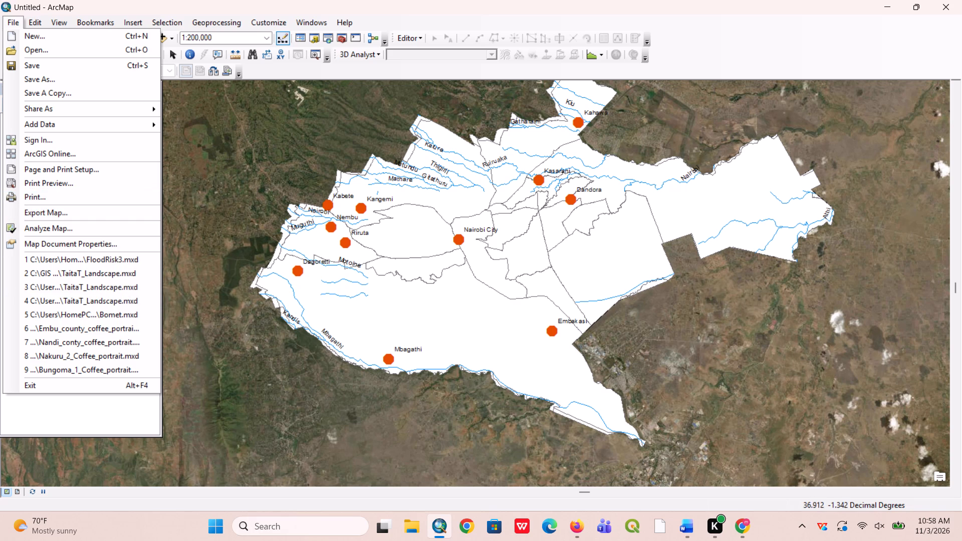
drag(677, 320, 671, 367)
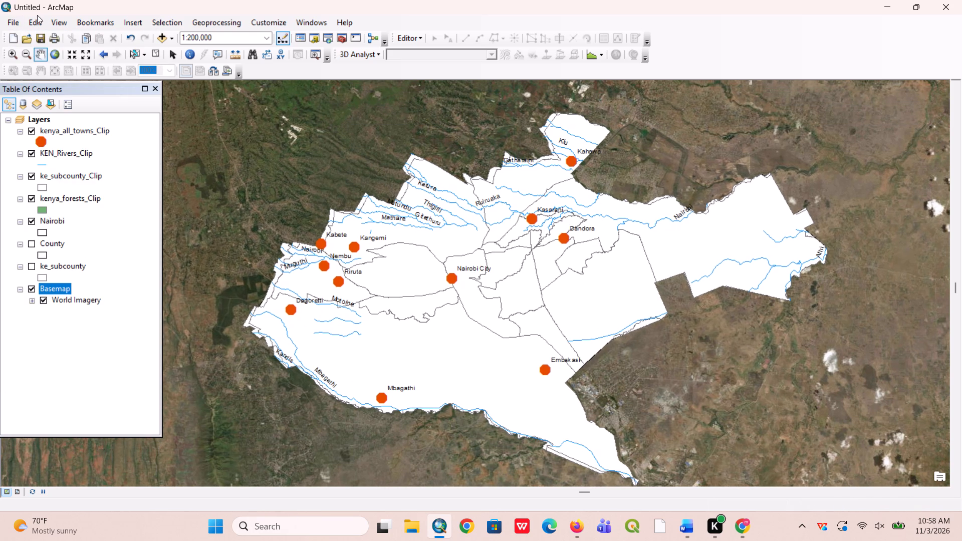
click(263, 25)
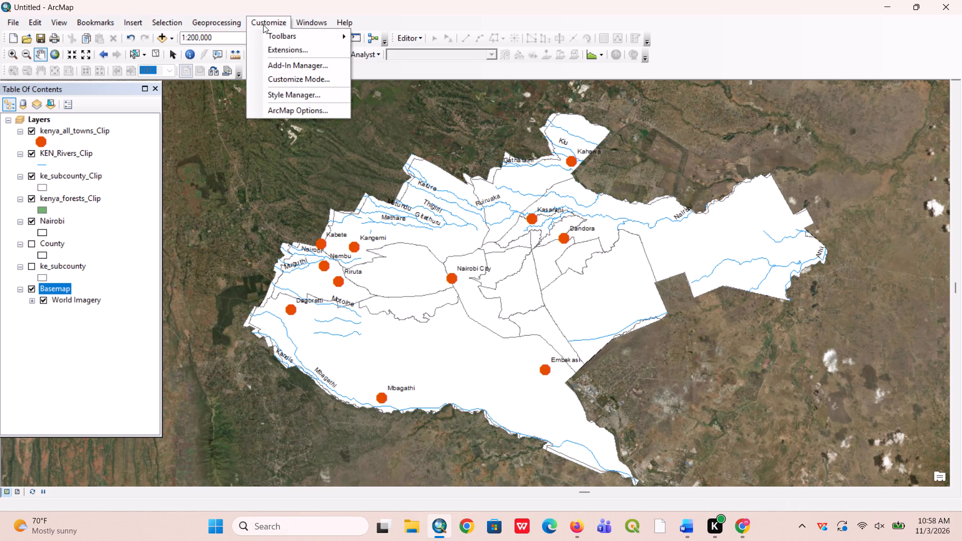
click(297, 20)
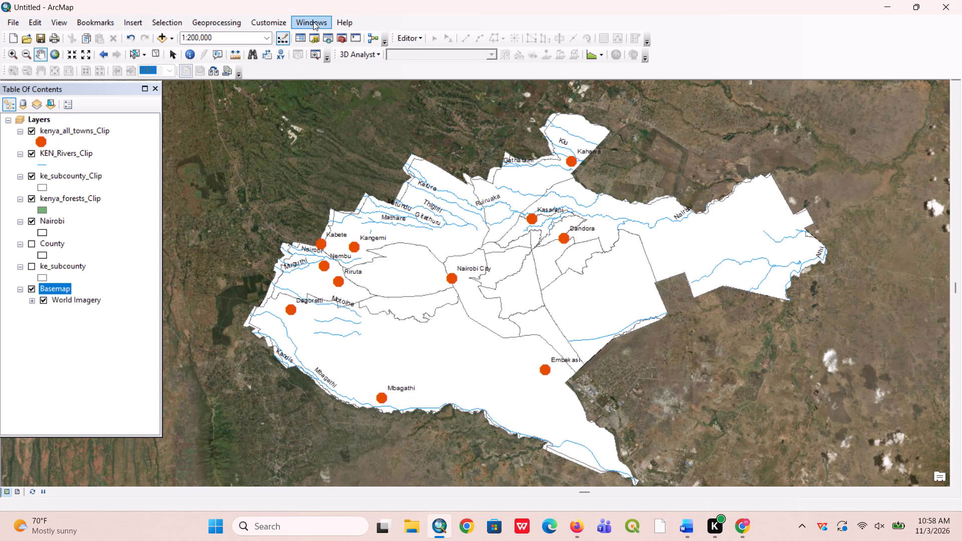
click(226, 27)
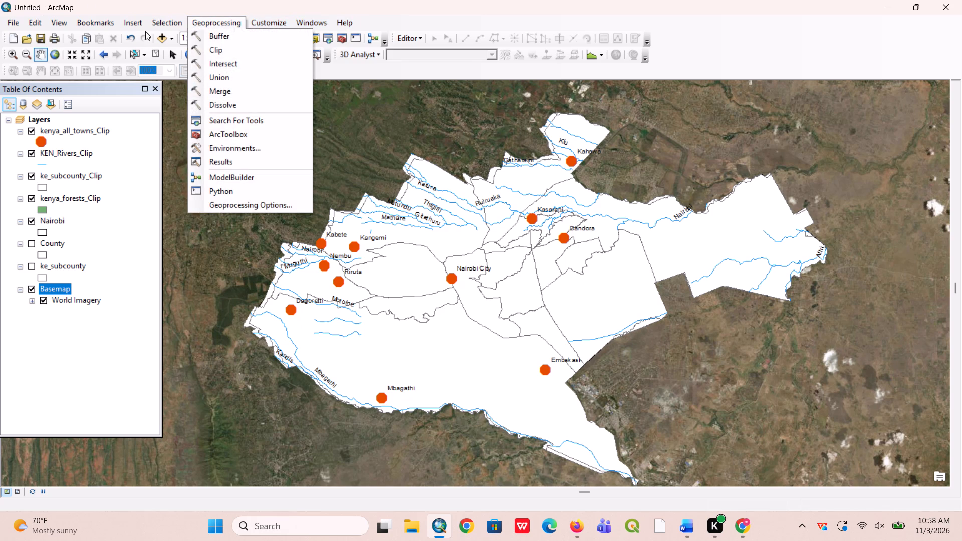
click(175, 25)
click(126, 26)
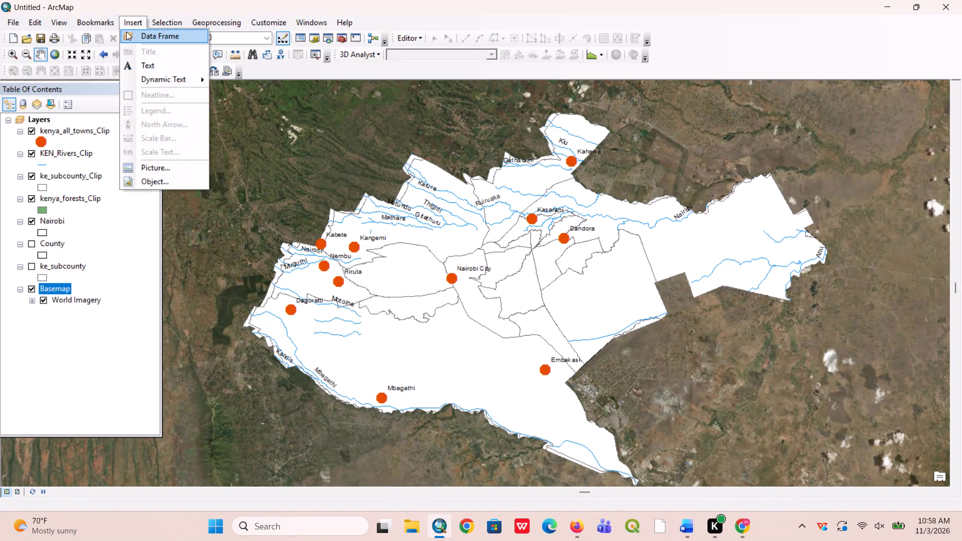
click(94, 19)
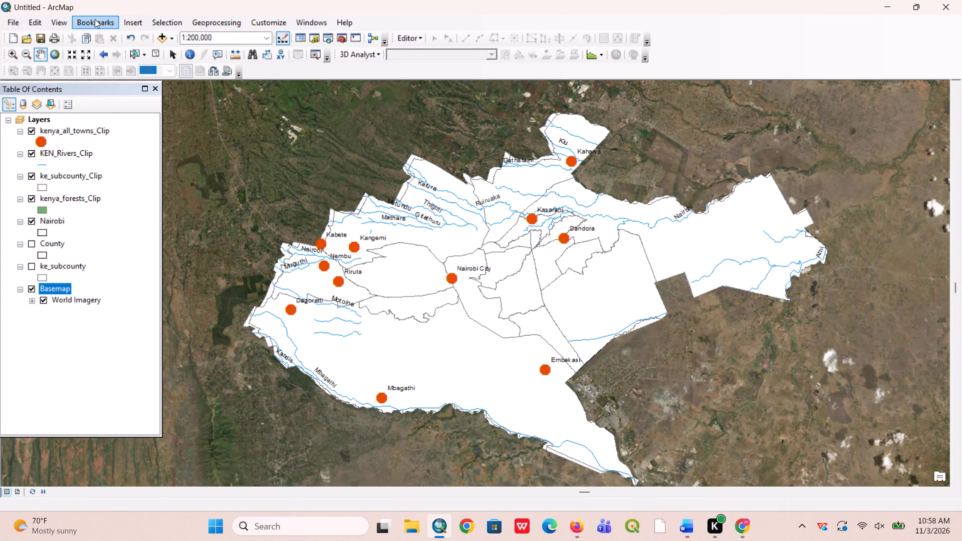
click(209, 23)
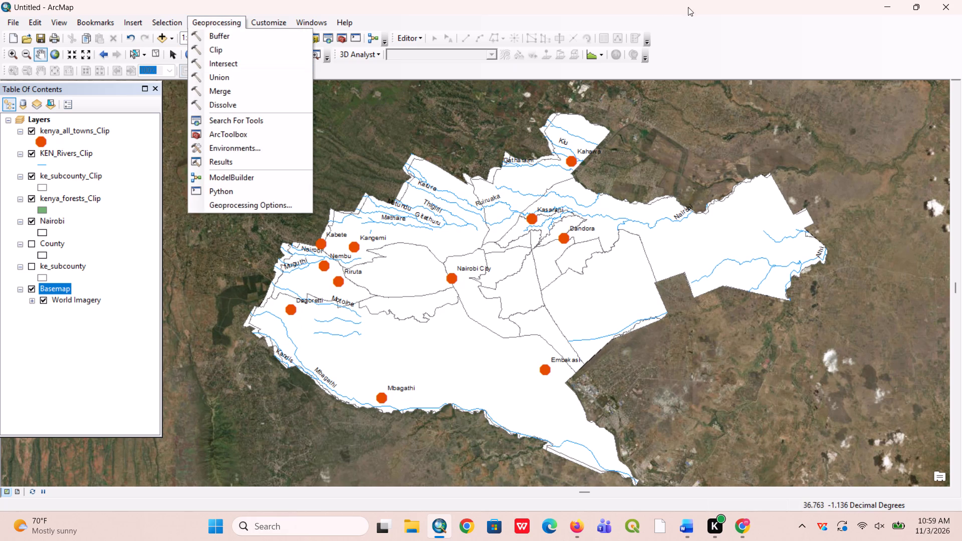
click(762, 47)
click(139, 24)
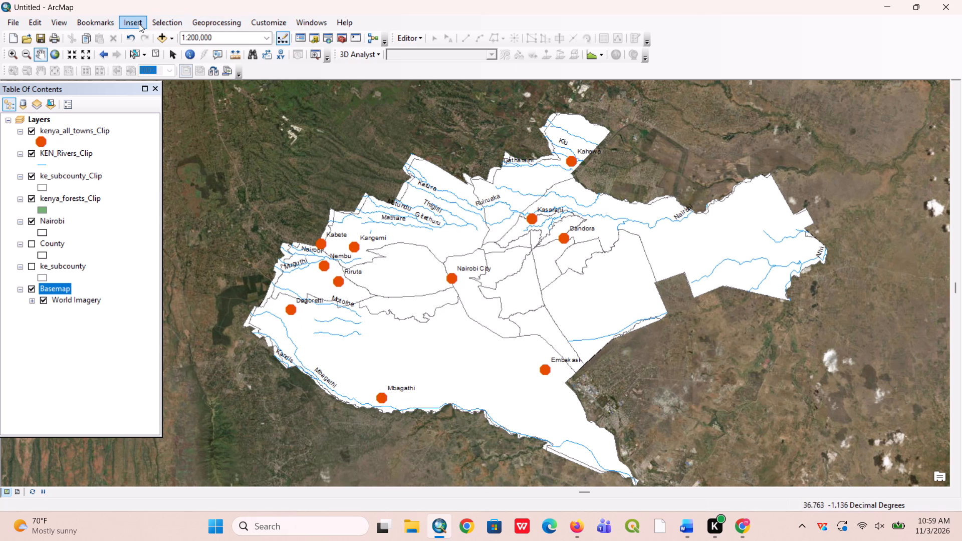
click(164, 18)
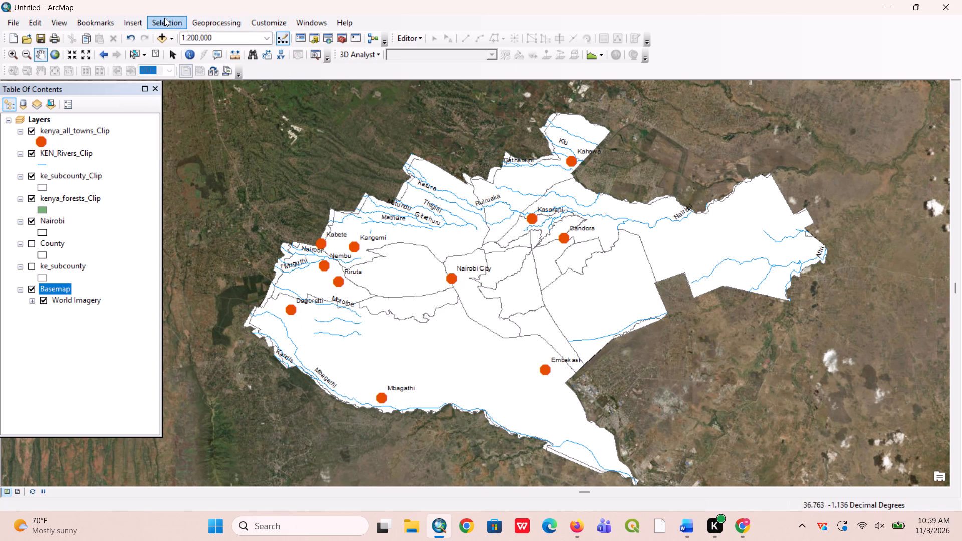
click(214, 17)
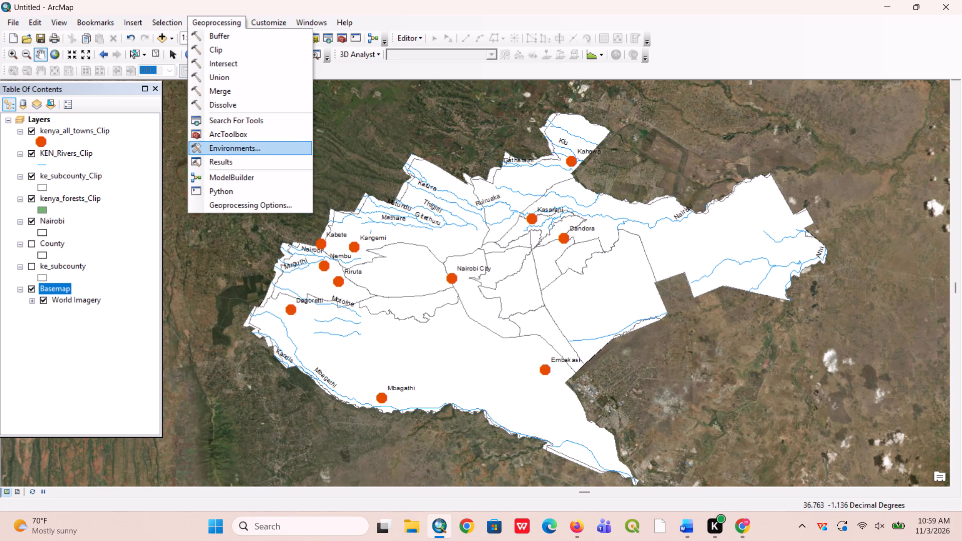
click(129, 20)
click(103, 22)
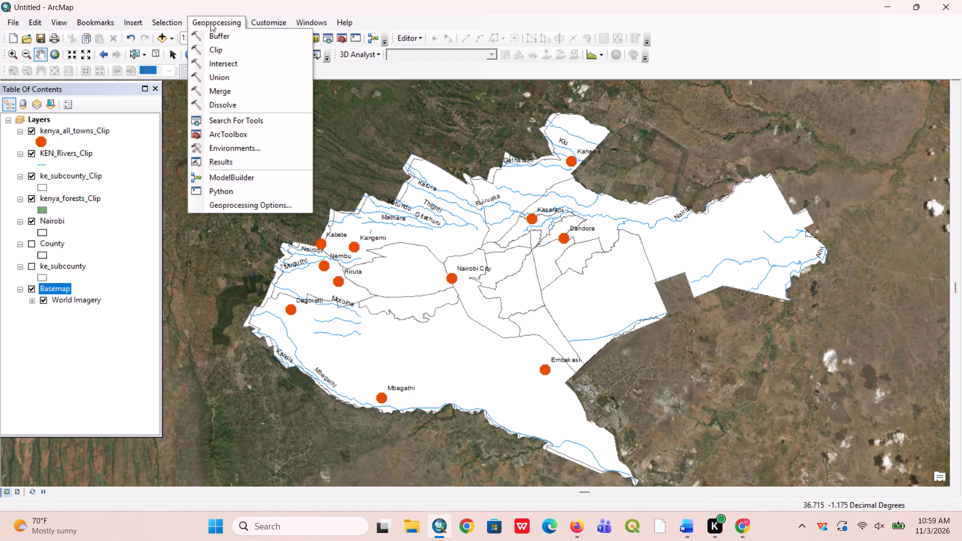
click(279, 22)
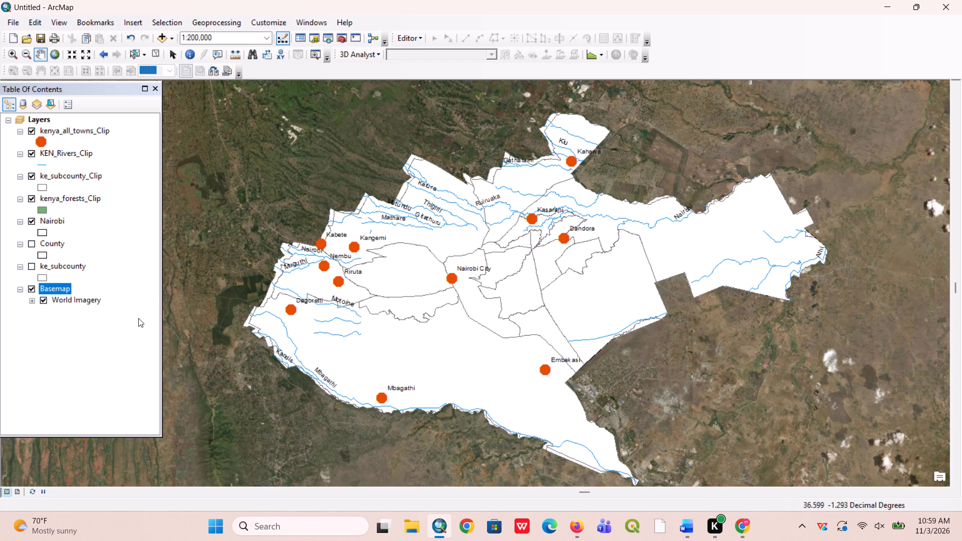
Turn off the Basemap group so only the Nairobi vector layers are displayed.
click(28, 286)
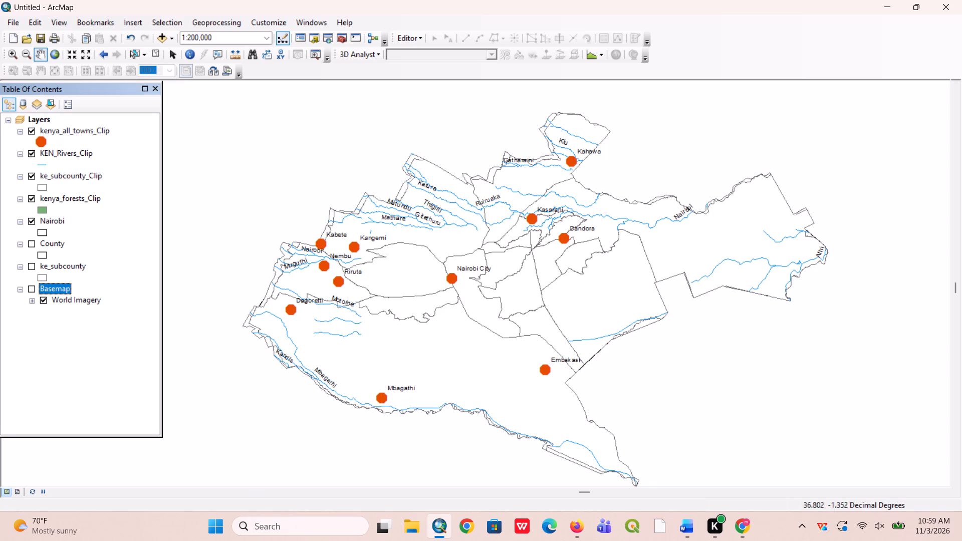
drag(474, 347, 463, 302)
drag(471, 310, 485, 329)
drag(471, 250, 473, 261)
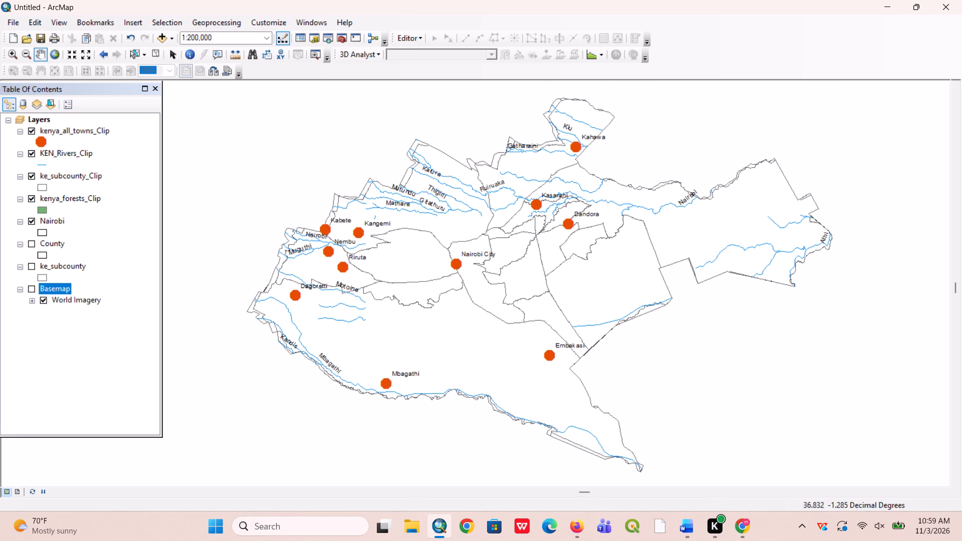
scroll(474, 260, down, 1)
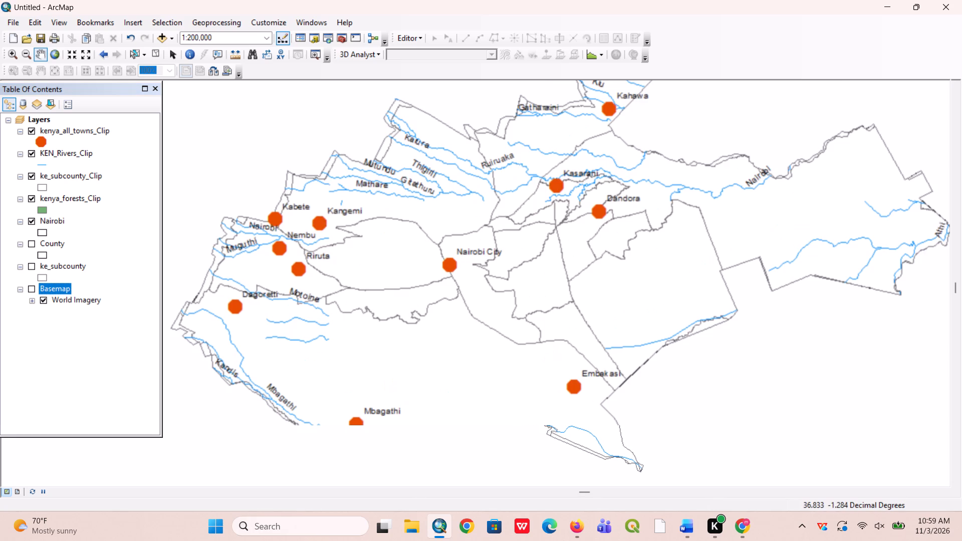
scroll(474, 260, up, 2)
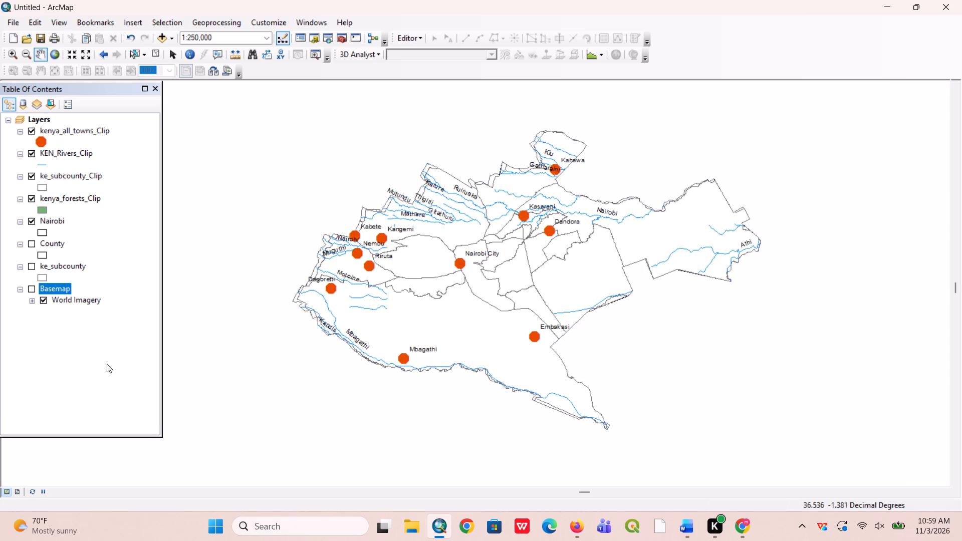
Switch to the page layout and fit the data frame's map to the extent of the Nairobi layer.
click(18, 491)
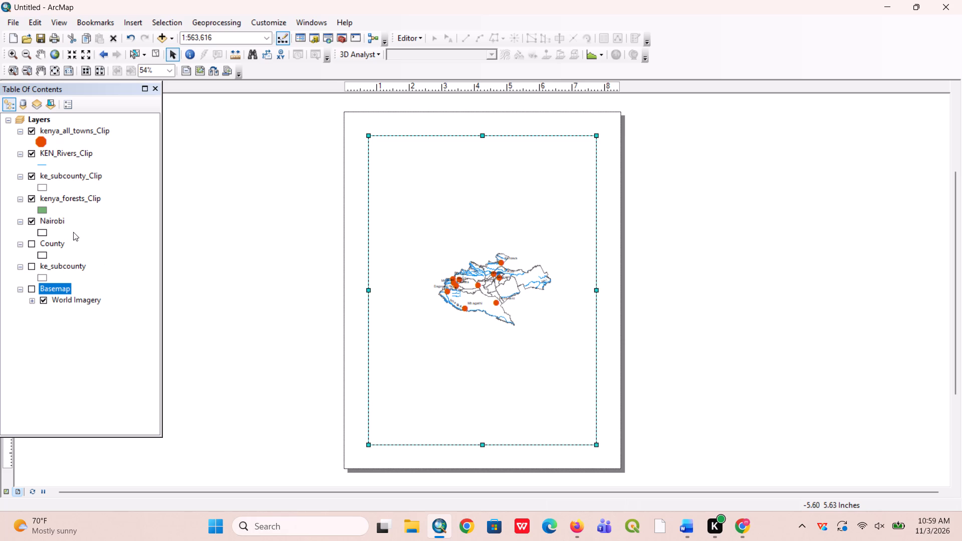
right_click(60, 219)
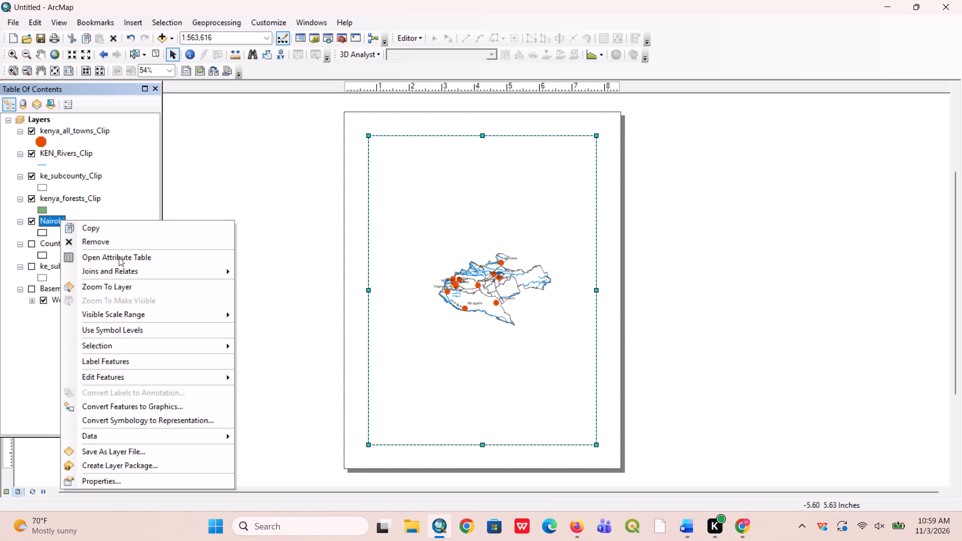
click(102, 288)
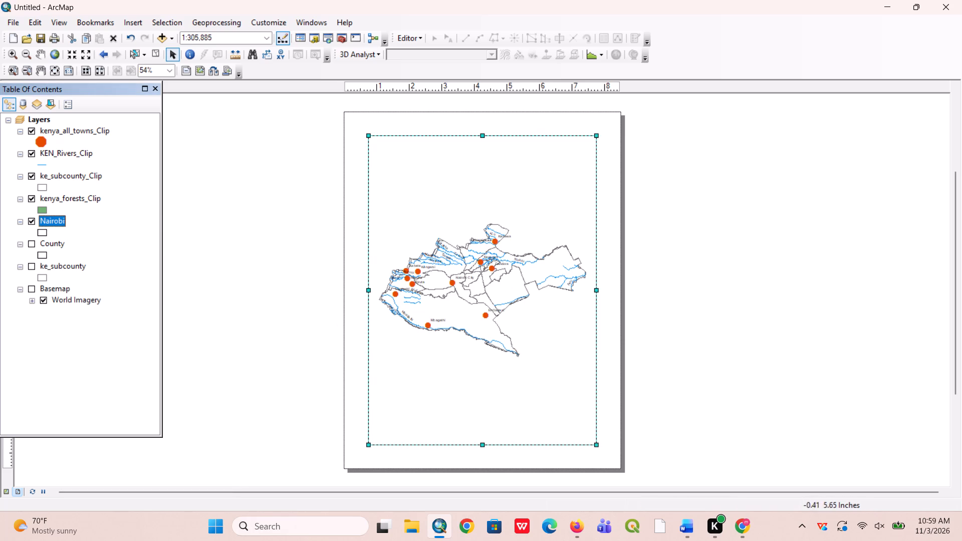
scroll(480, 272, up, 1)
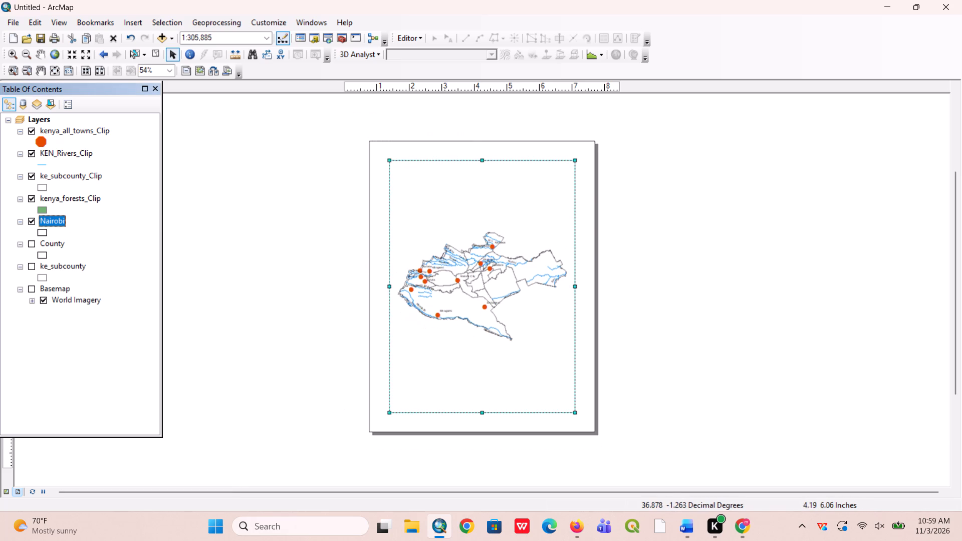
scroll(480, 272, down, 1)
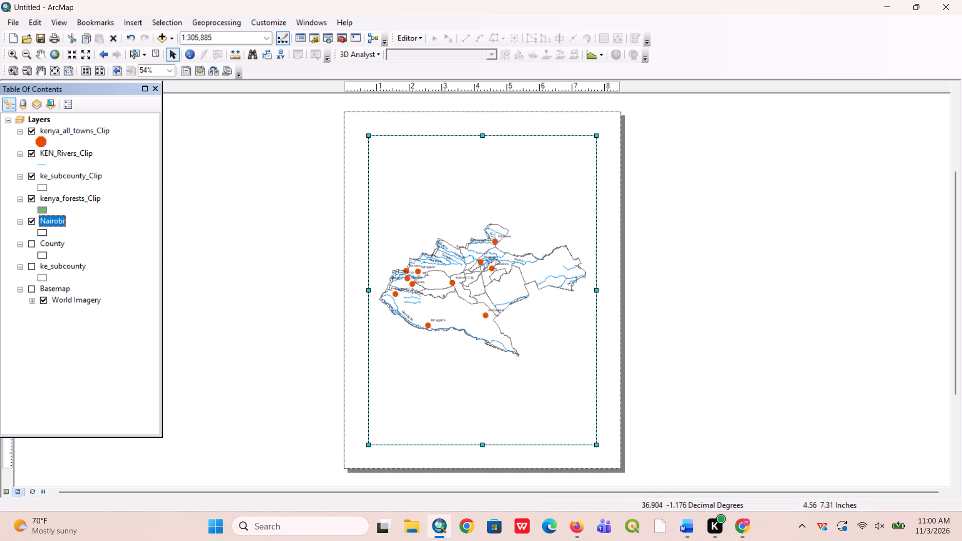
click(718, 289)
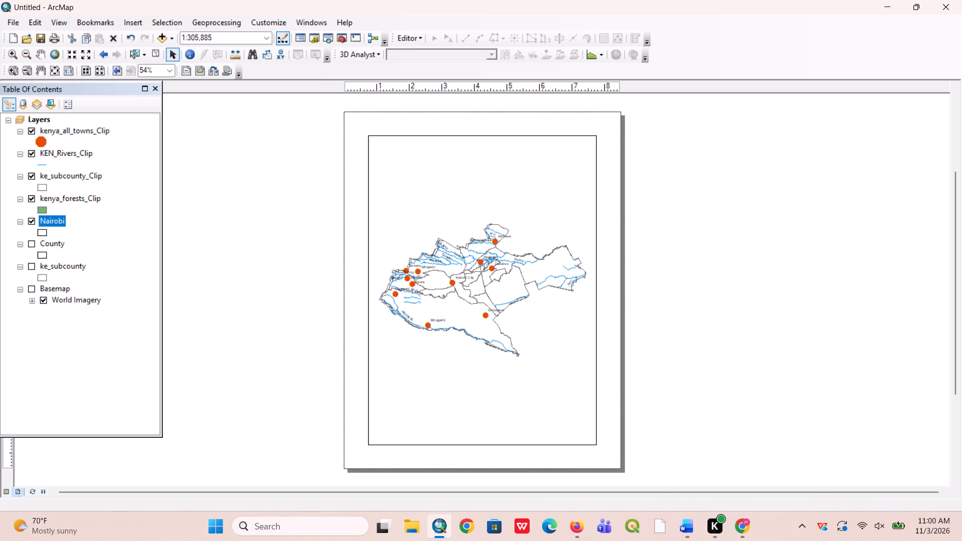
Resize the data frame by extending its top edge slightly and raising its bottom edge to about 2.5 inches above the page bottom, adjusting its position slightly.
click(408, 194)
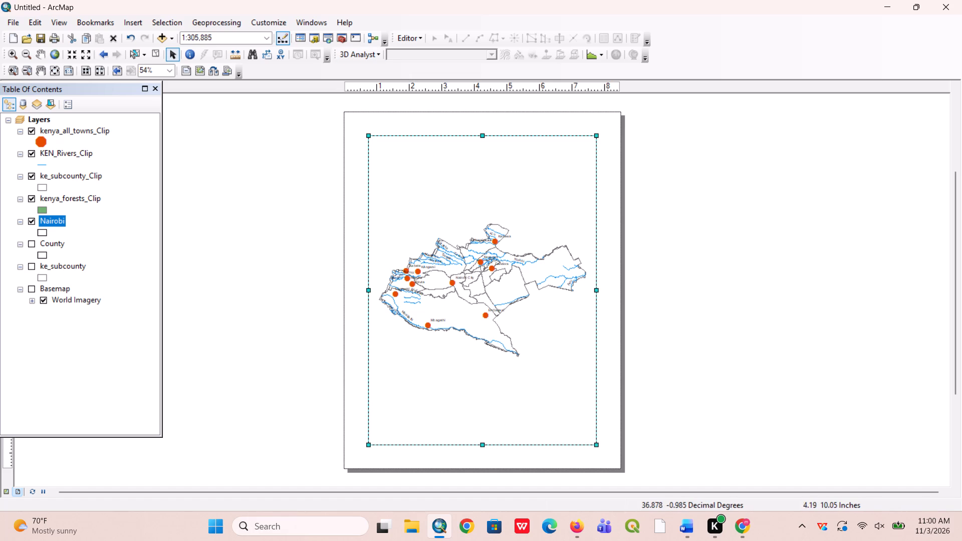
drag(481, 137, 480, 129)
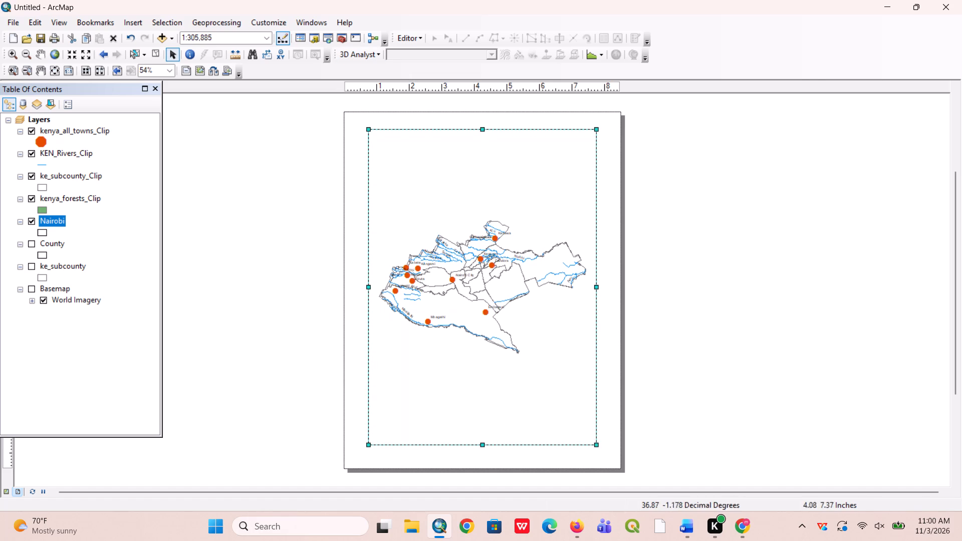
scroll(465, 282, up, 1)
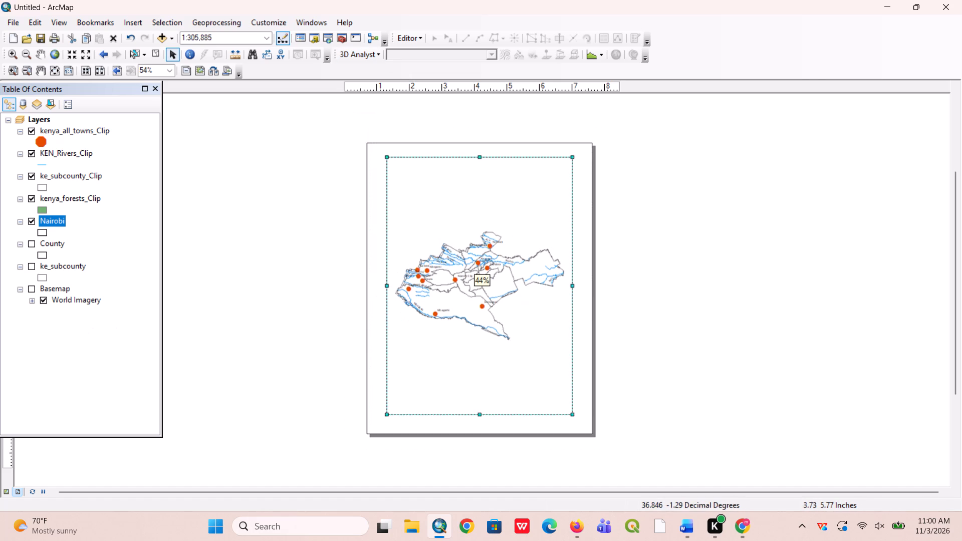
scroll(465, 282, down, 2)
scroll(465, 282, up, 1)
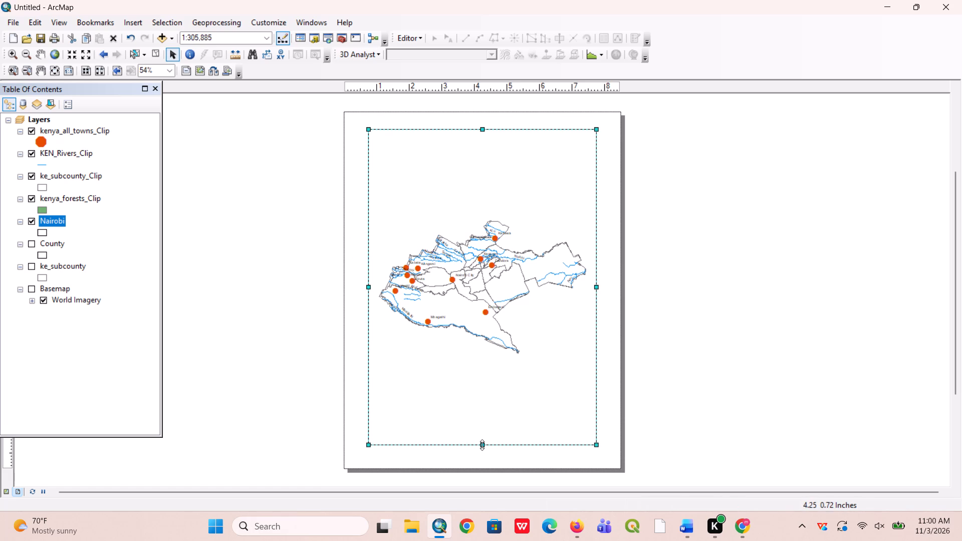
drag(482, 445, 477, 388)
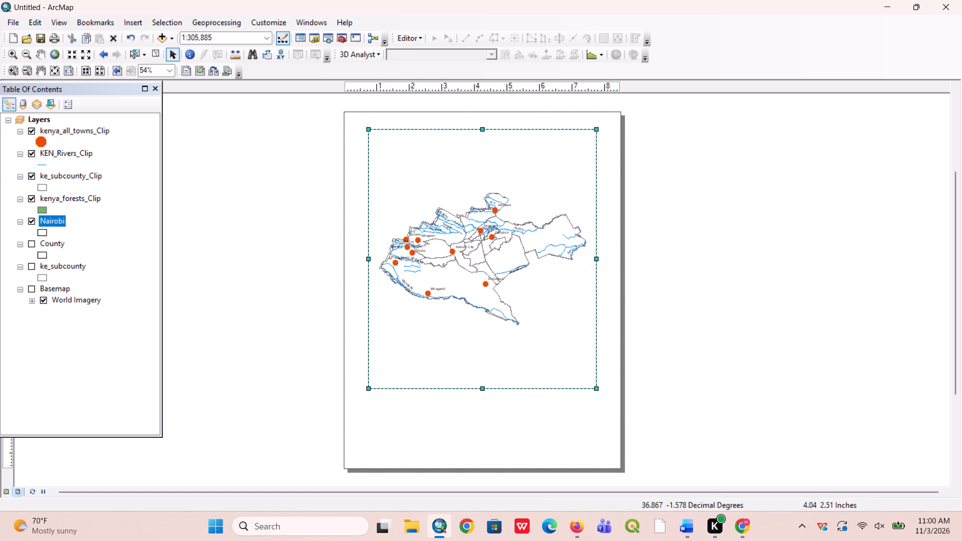
click(470, 343)
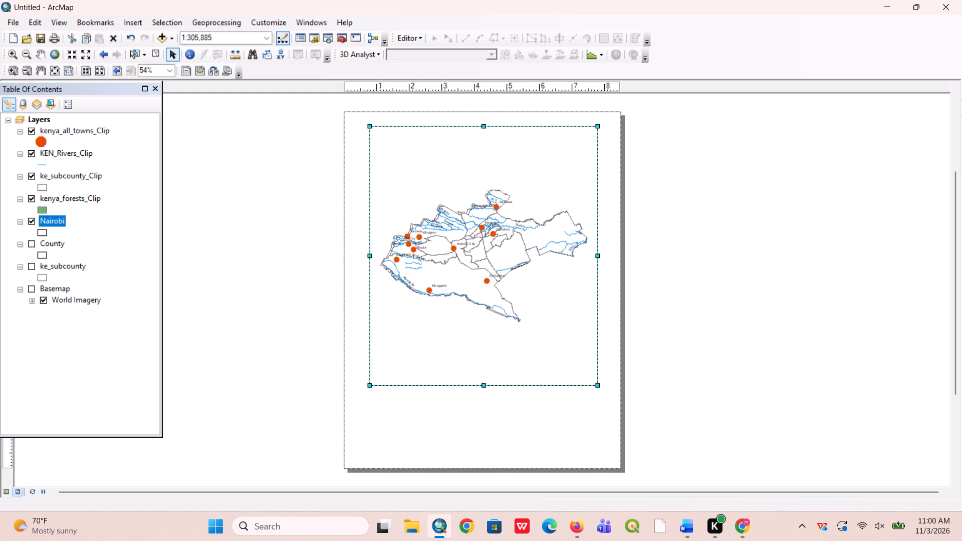
click(743, 271)
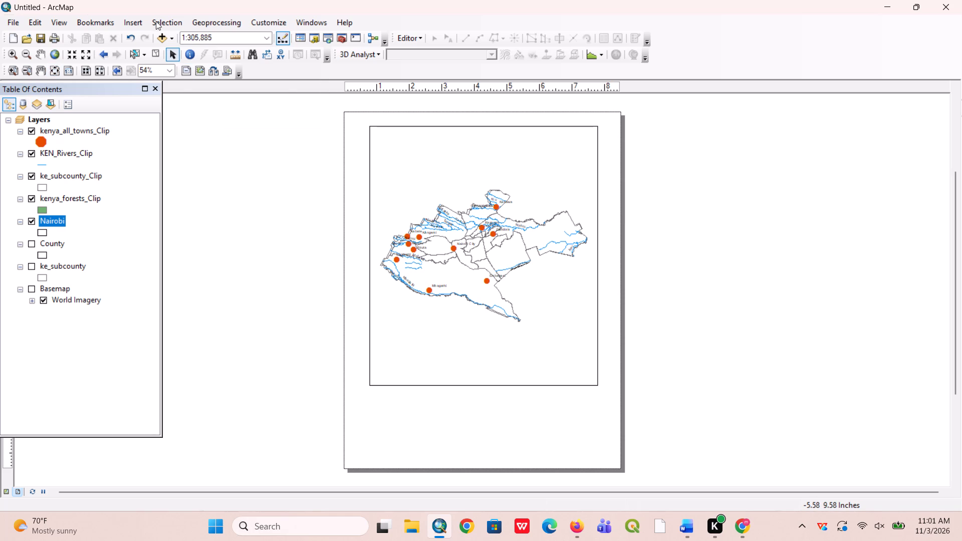
Add the title NAIROBI MAP to the page layout and move it just above the data frame's top edge.
click(125, 23)
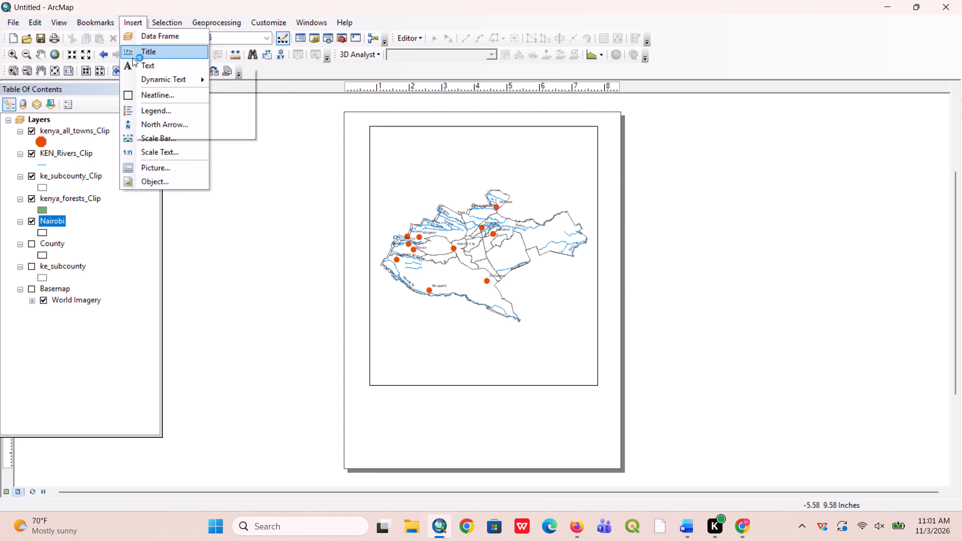
click(161, 48)
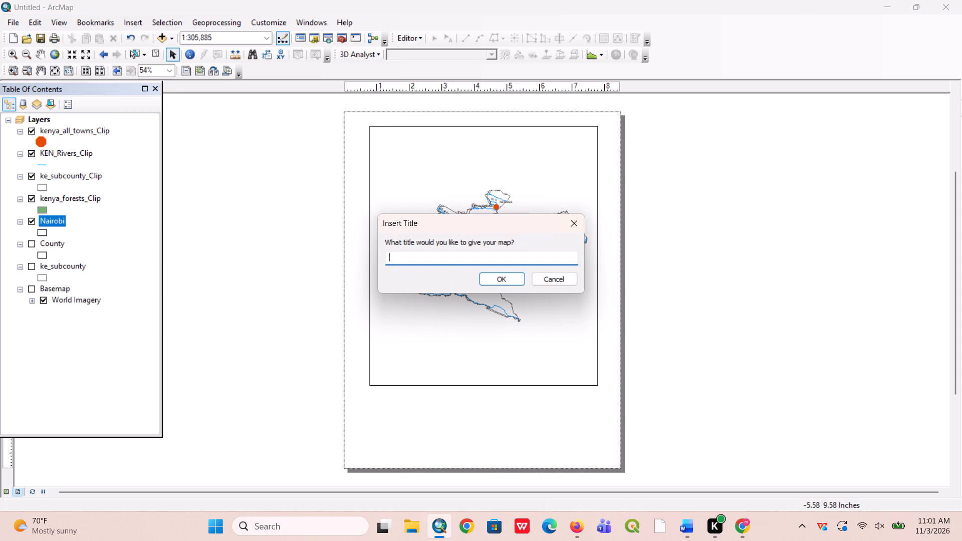
key(n)
text(AI)
text(RO)
text(BI MA)
key(p)
click(511, 275)
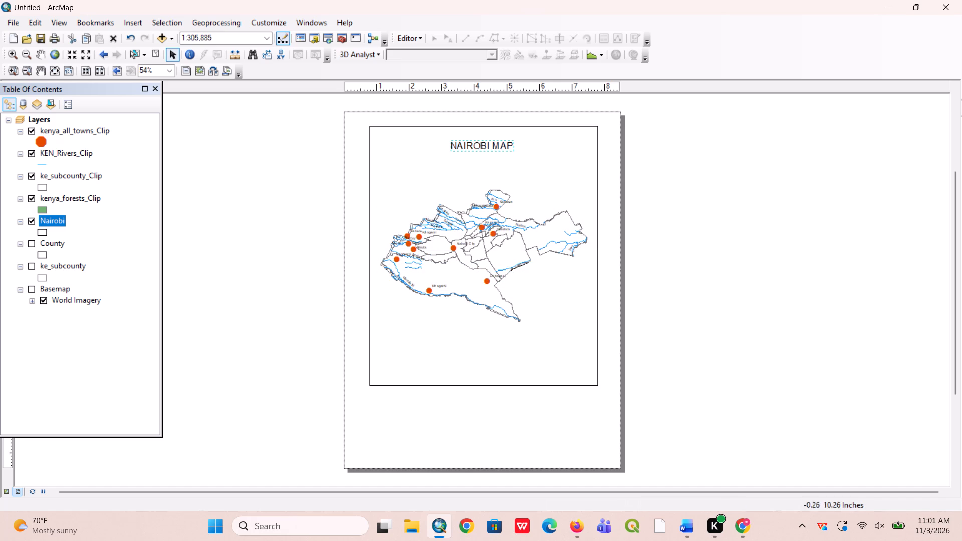
drag(496, 146, 496, 144)
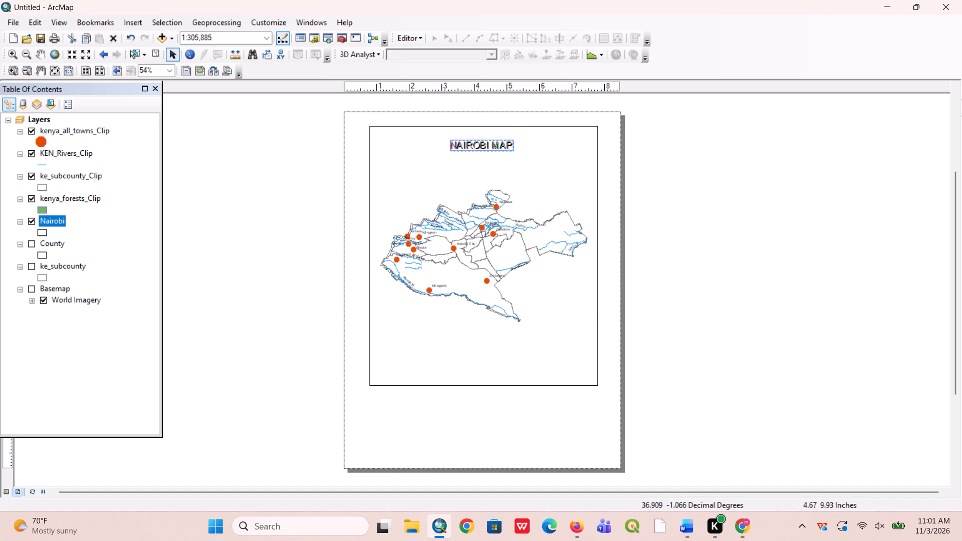
drag(496, 144, 495, 122)
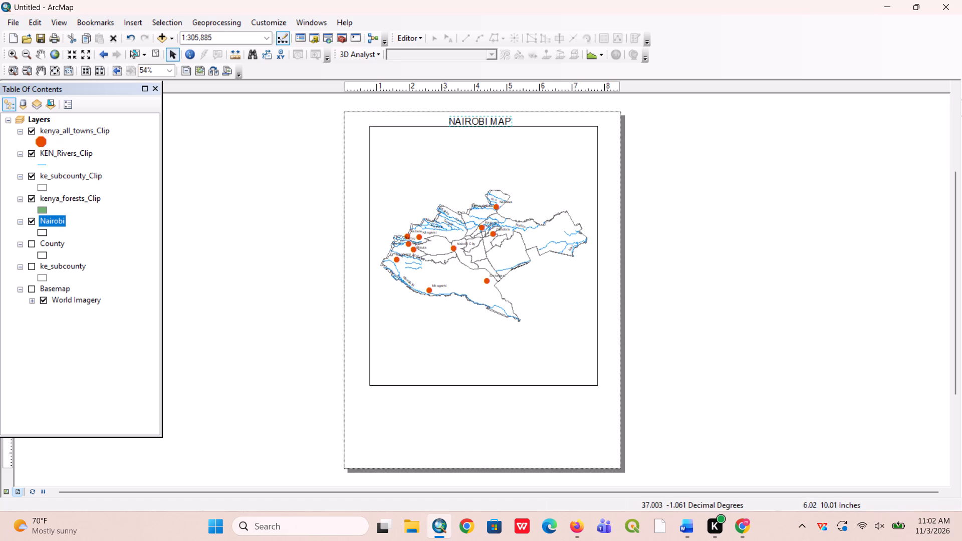
click(618, 162)
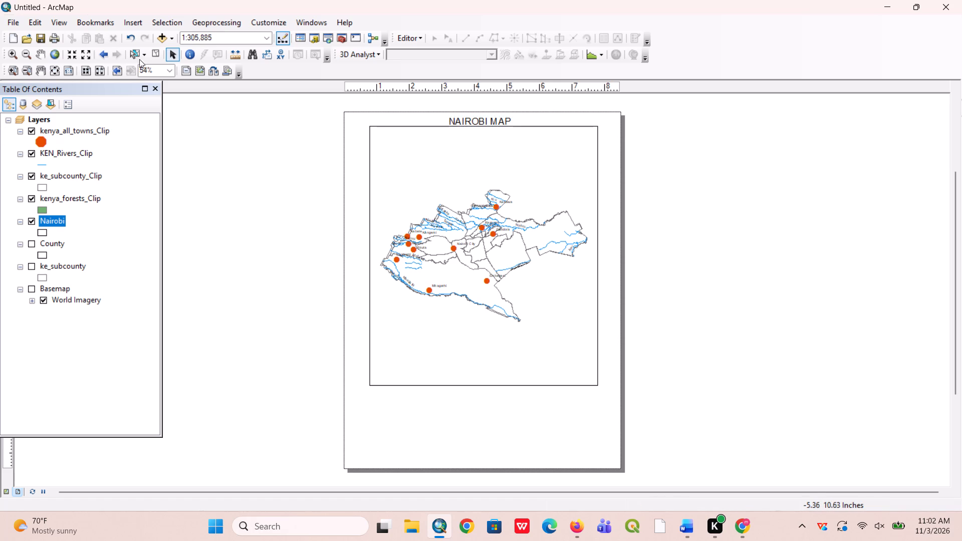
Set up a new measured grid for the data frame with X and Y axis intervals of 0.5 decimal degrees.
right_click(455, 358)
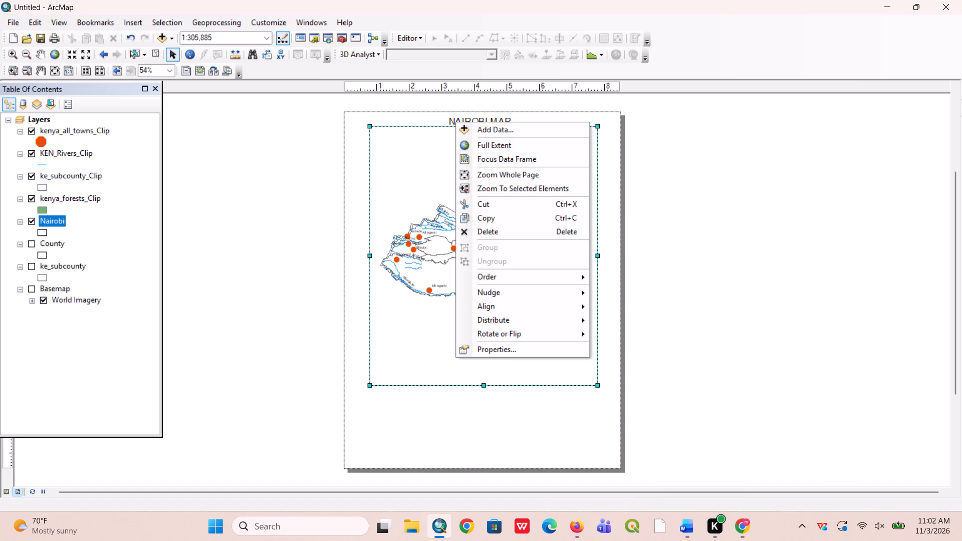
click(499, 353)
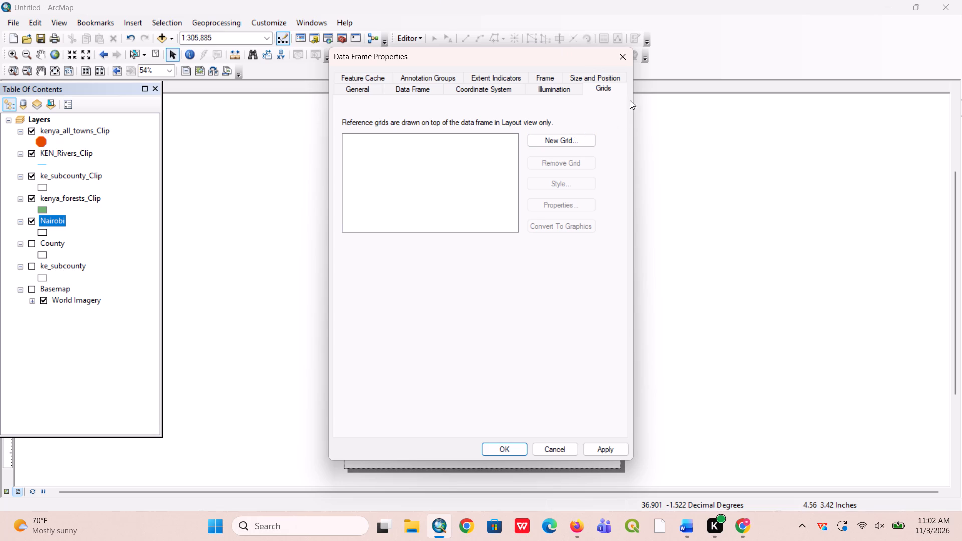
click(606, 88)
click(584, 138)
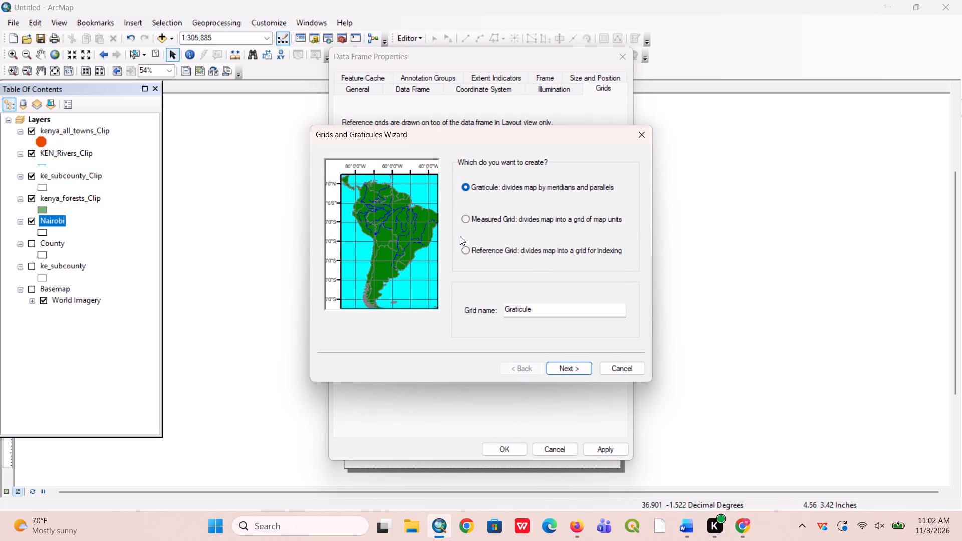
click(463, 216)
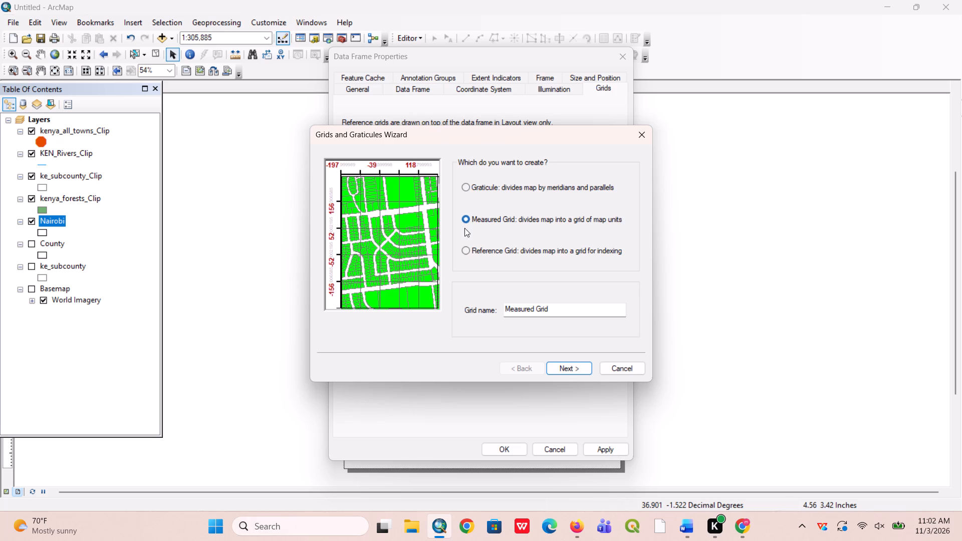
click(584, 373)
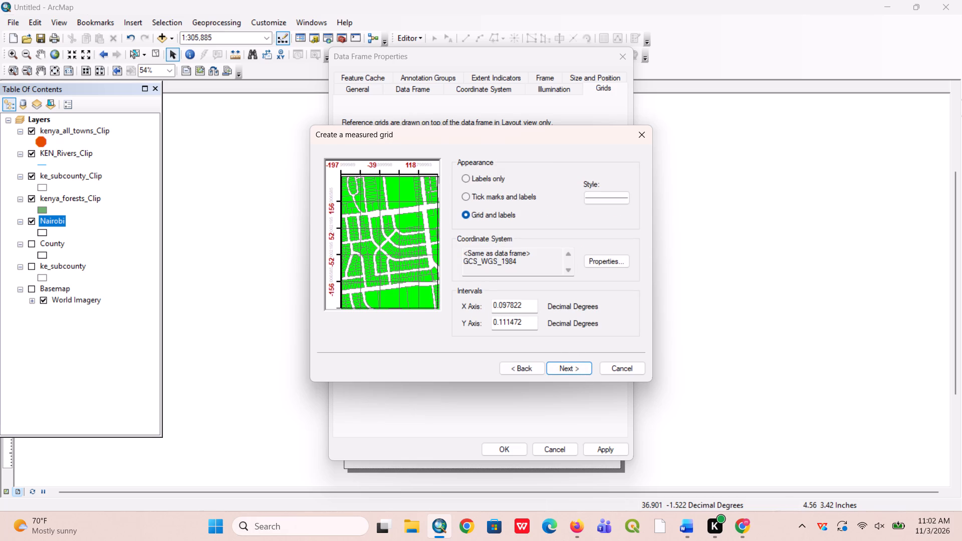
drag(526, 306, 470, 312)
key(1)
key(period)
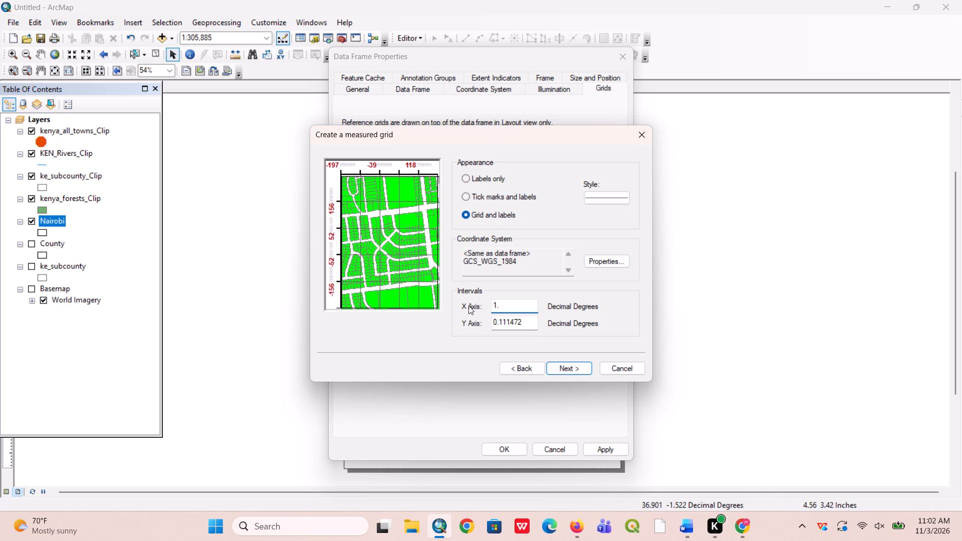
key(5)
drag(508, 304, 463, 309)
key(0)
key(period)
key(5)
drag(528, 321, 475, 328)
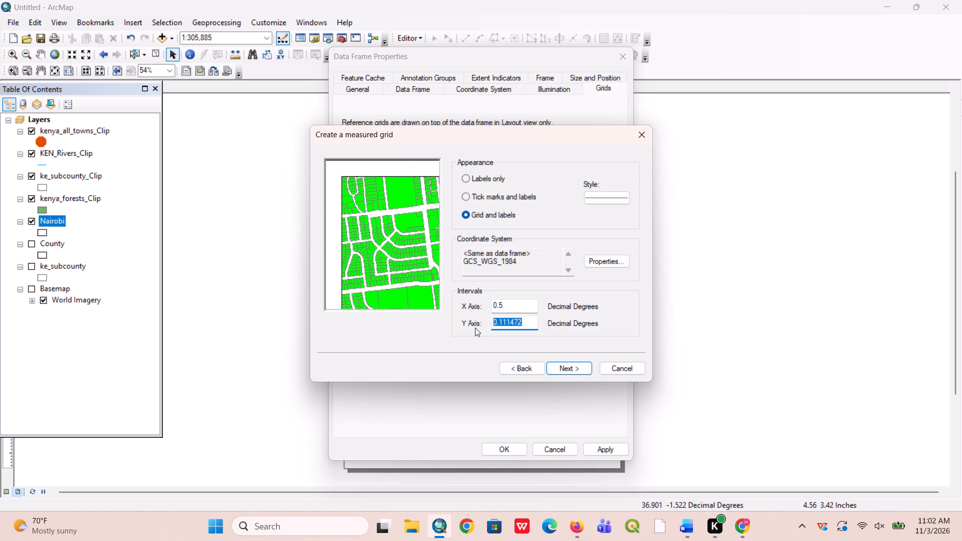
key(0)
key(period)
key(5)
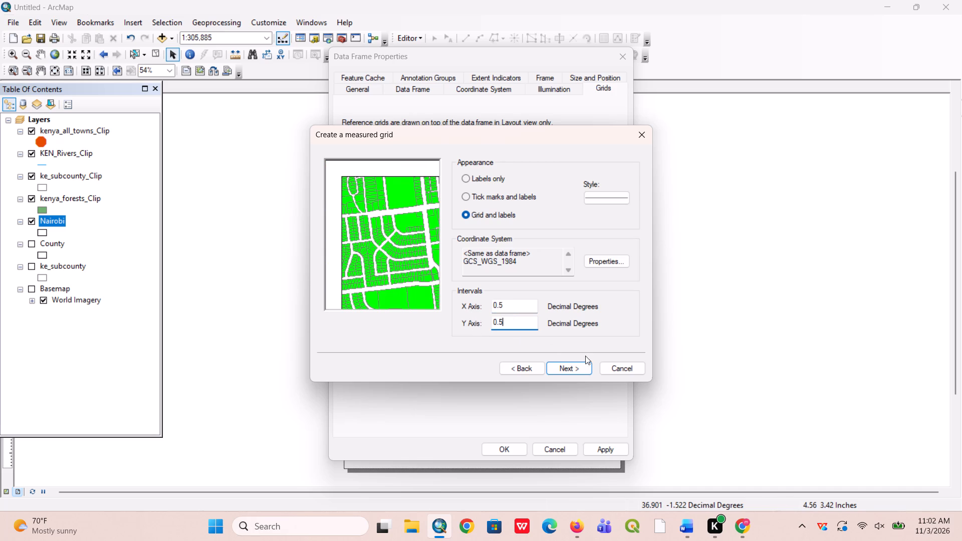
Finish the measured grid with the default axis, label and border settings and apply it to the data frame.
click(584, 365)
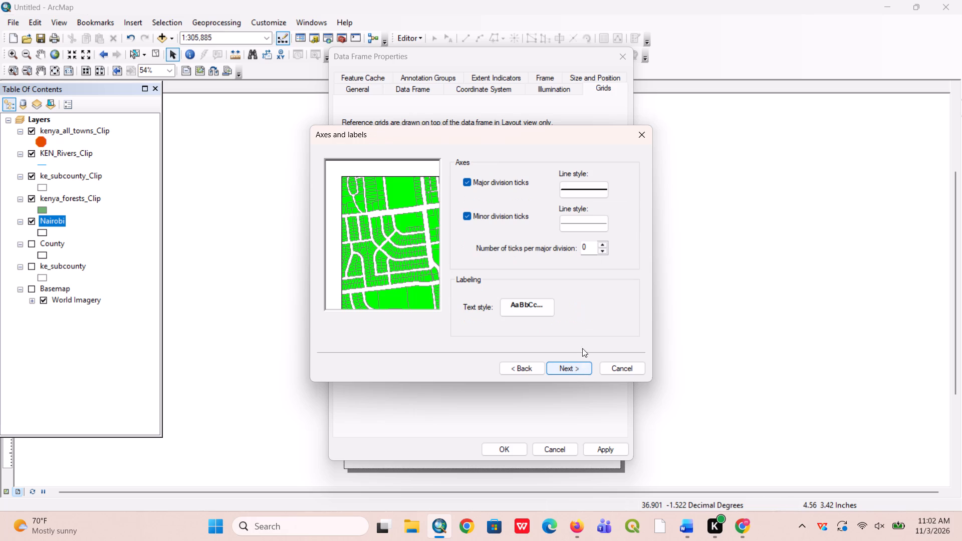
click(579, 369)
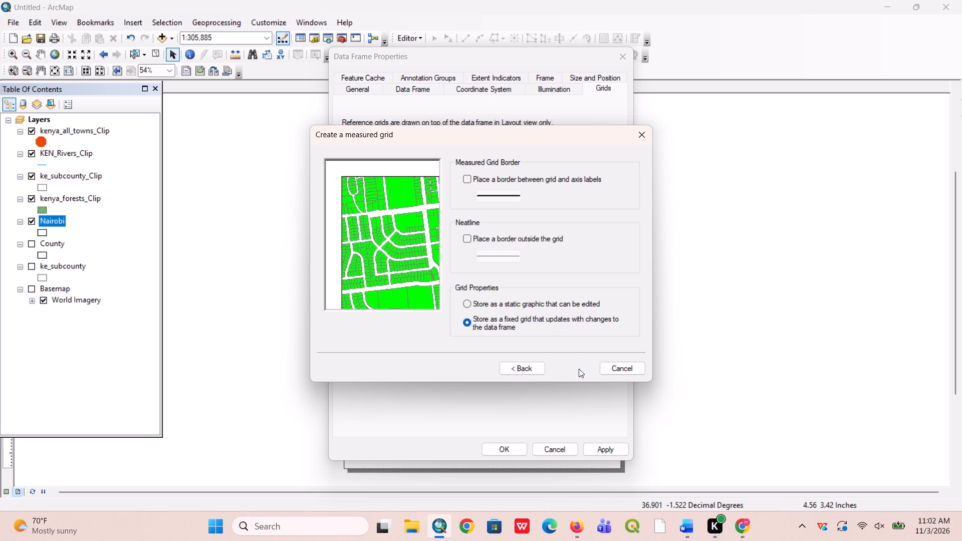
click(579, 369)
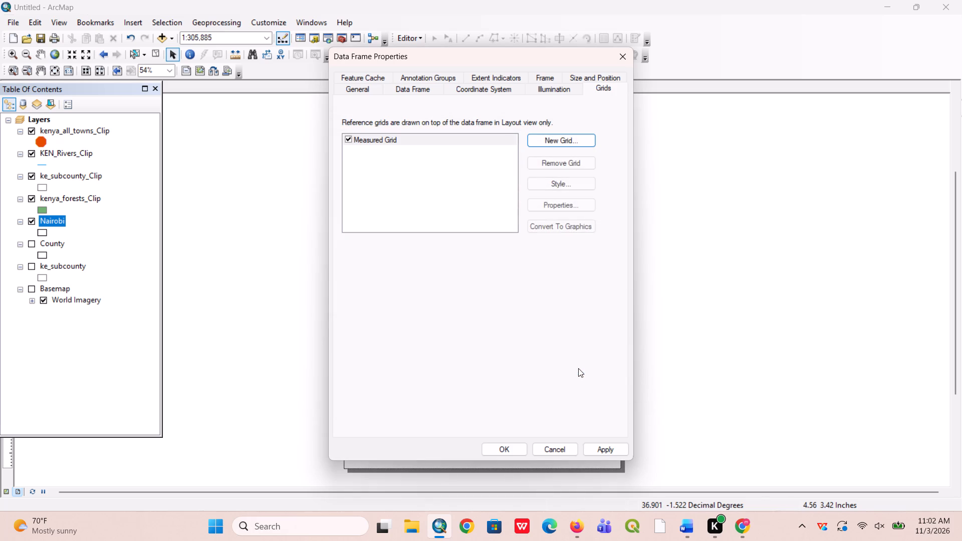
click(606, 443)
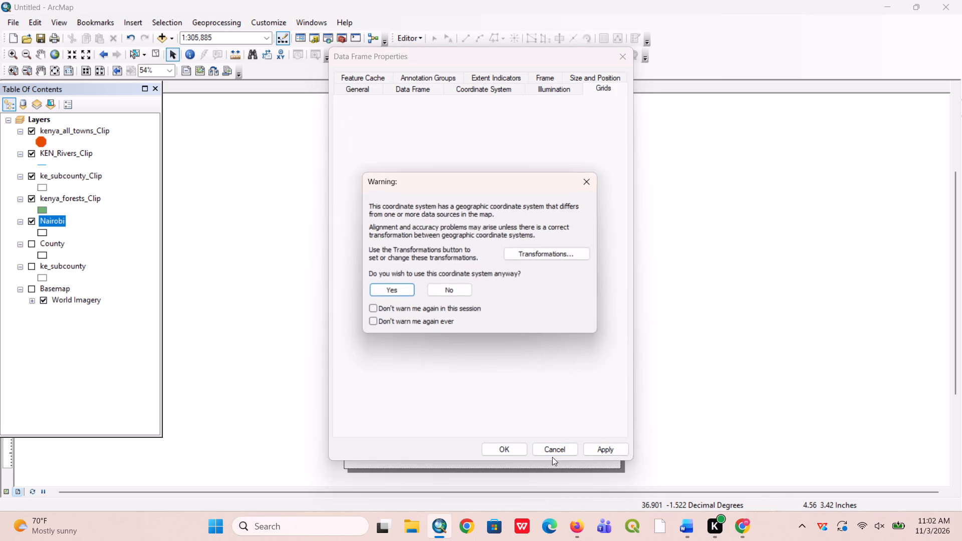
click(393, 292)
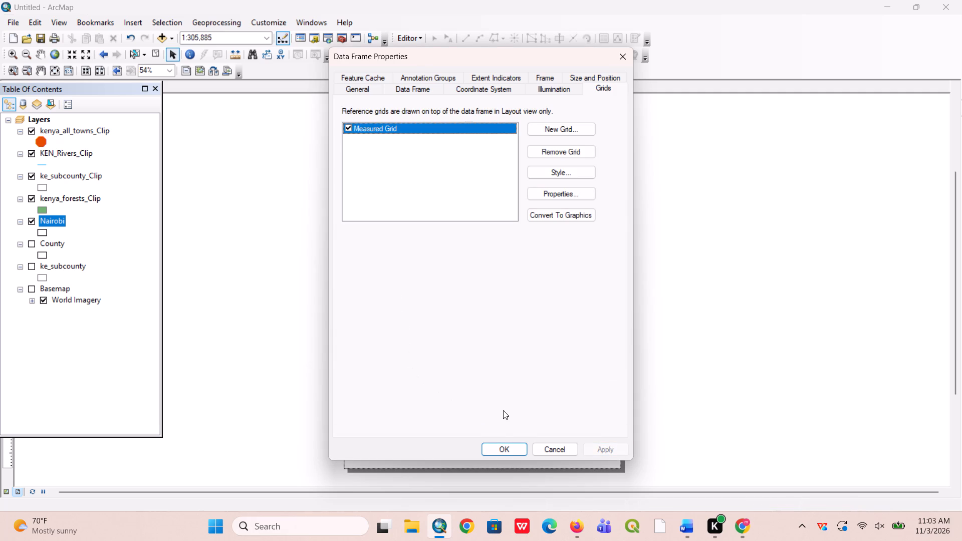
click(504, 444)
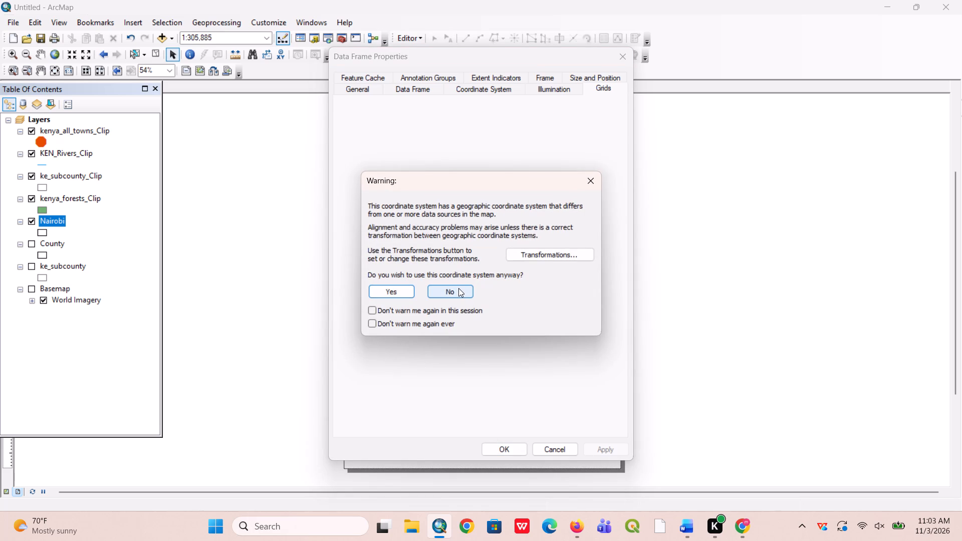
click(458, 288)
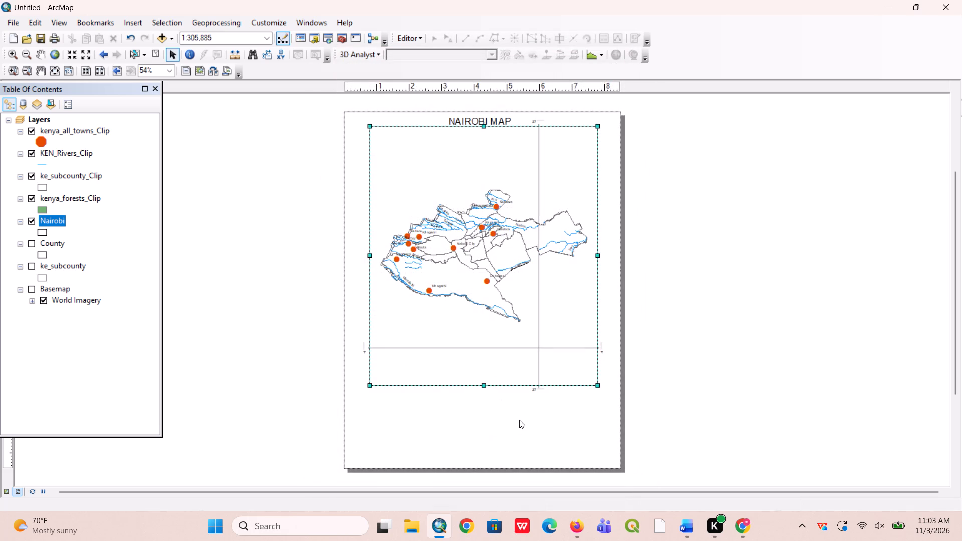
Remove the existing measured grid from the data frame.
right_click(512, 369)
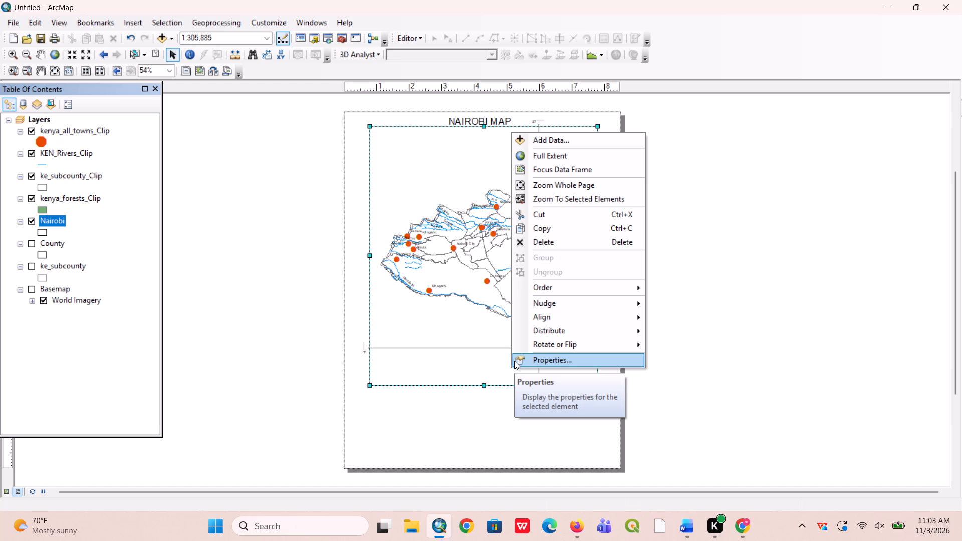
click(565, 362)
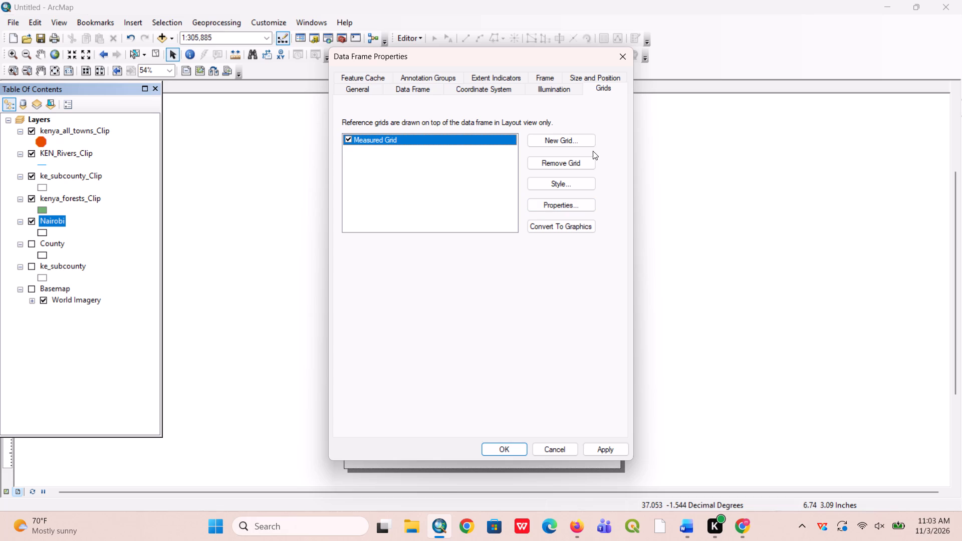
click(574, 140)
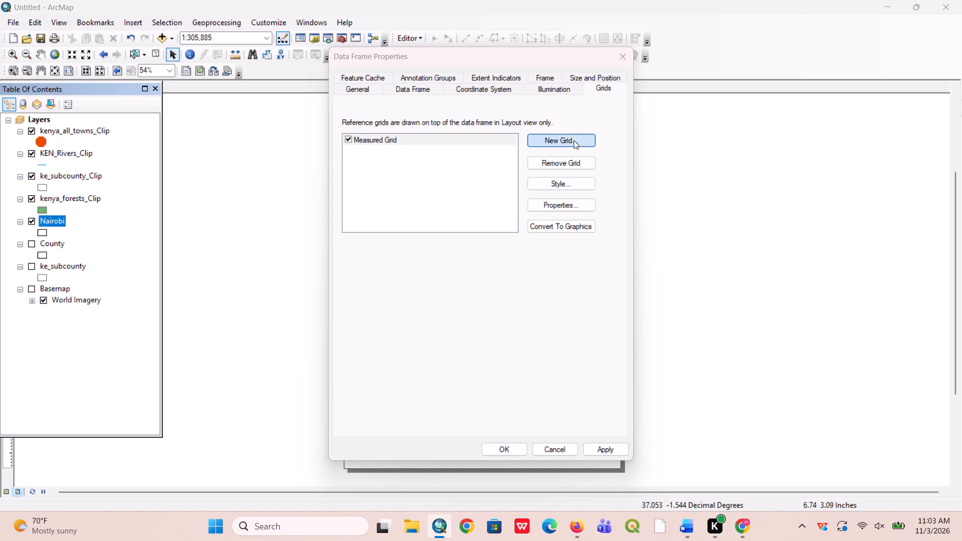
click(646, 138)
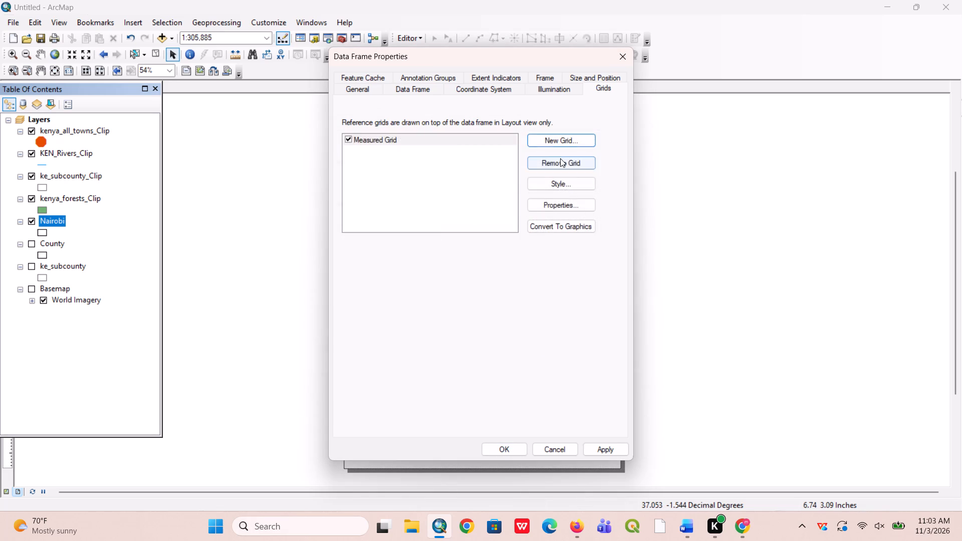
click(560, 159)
Create a measured grid with the default intervals of 0.097822 by 0.111472 decimal degrees and apply it to the data frame.
click(569, 136)
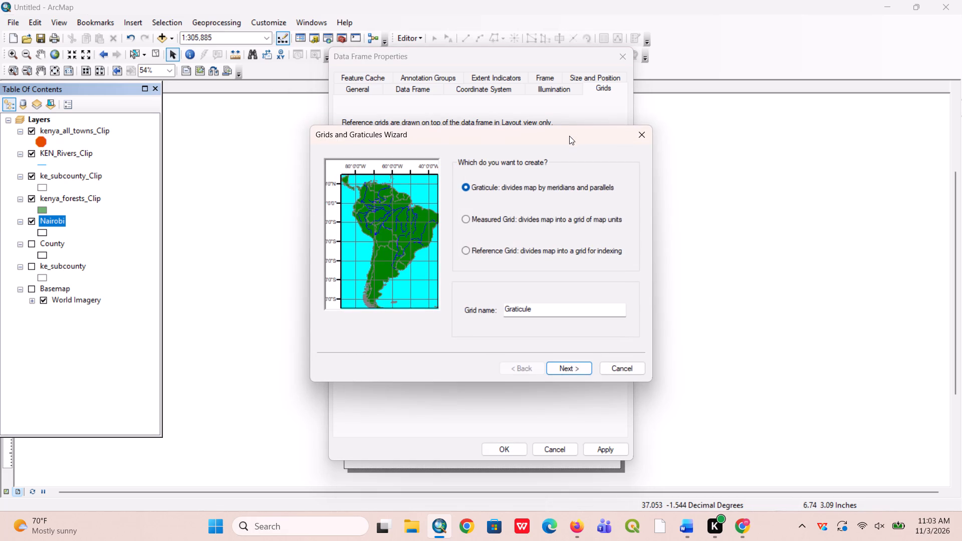
click(465, 220)
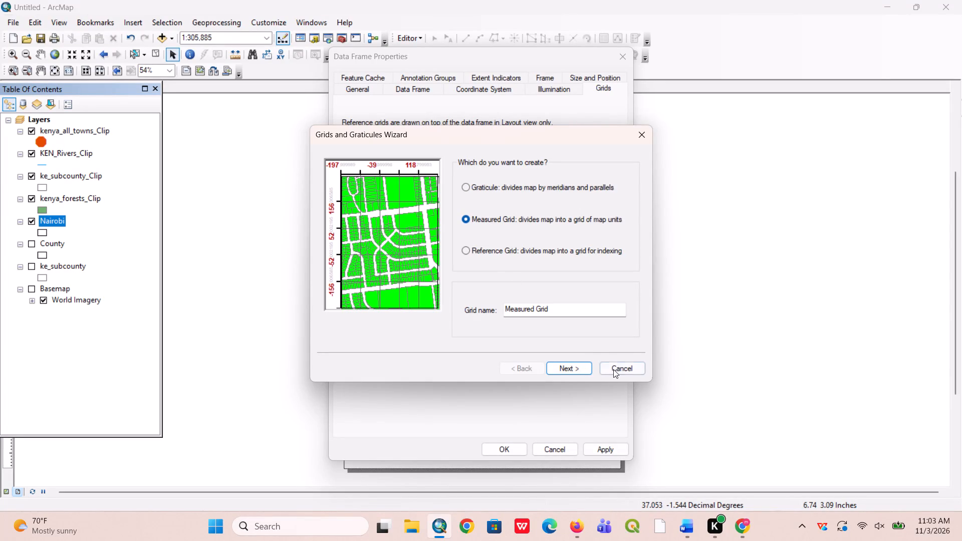
click(575, 369)
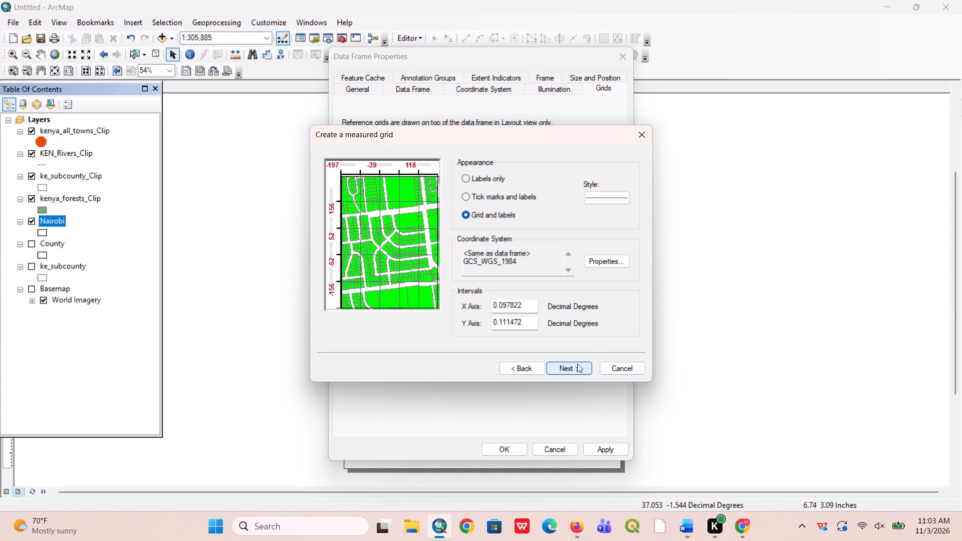
click(578, 364)
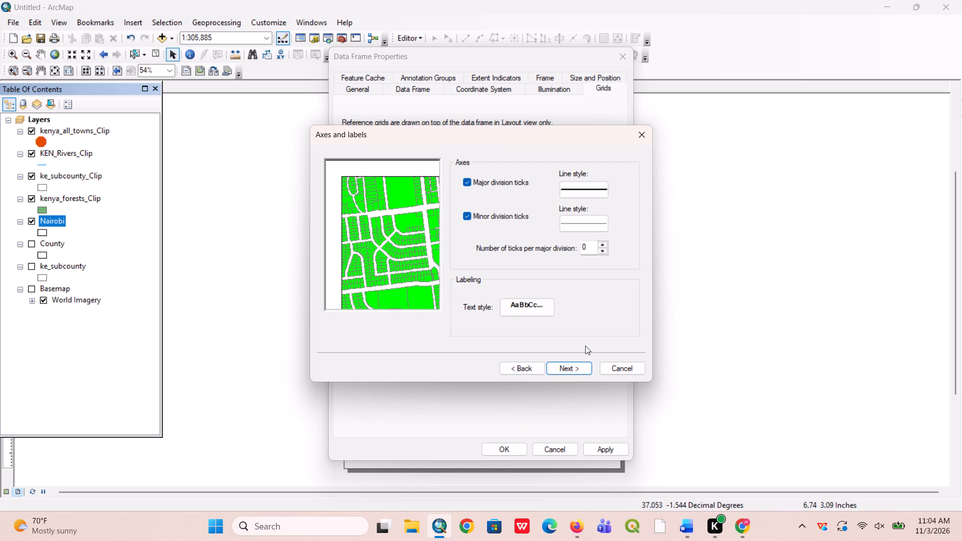
click(568, 371)
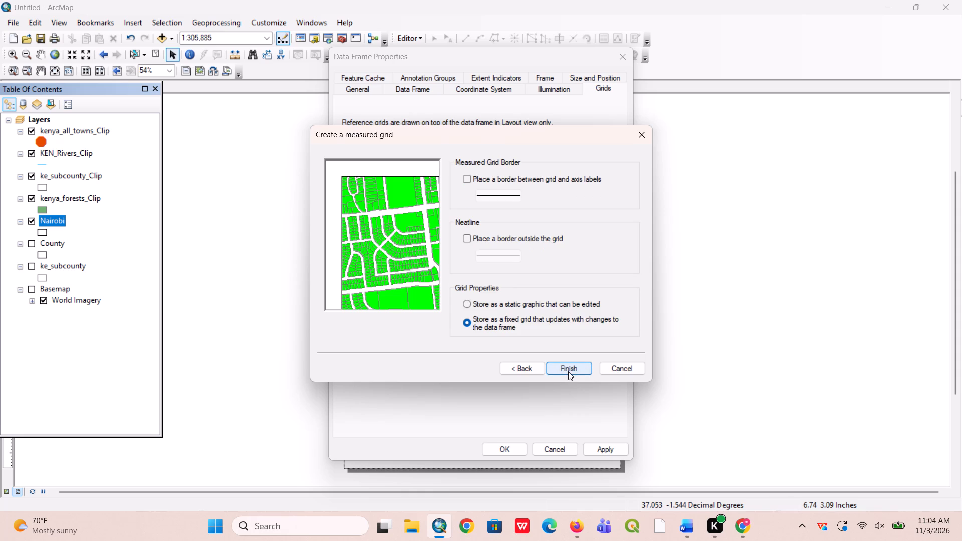
click(568, 371)
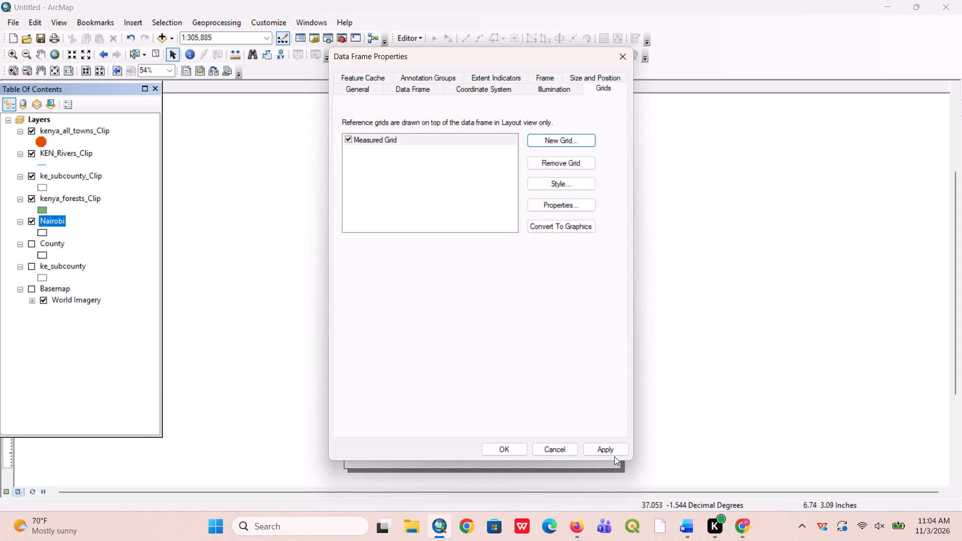
click(614, 455)
click(455, 294)
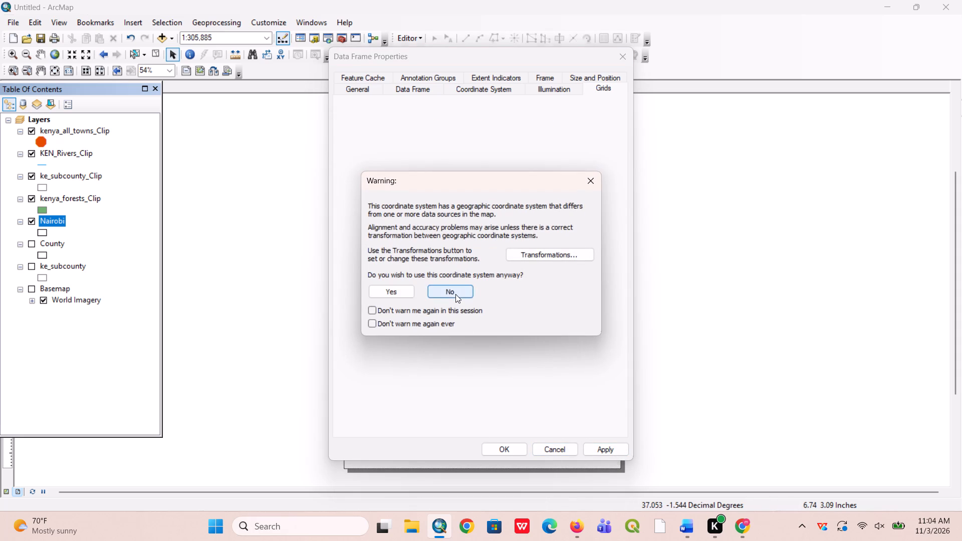
click(503, 447)
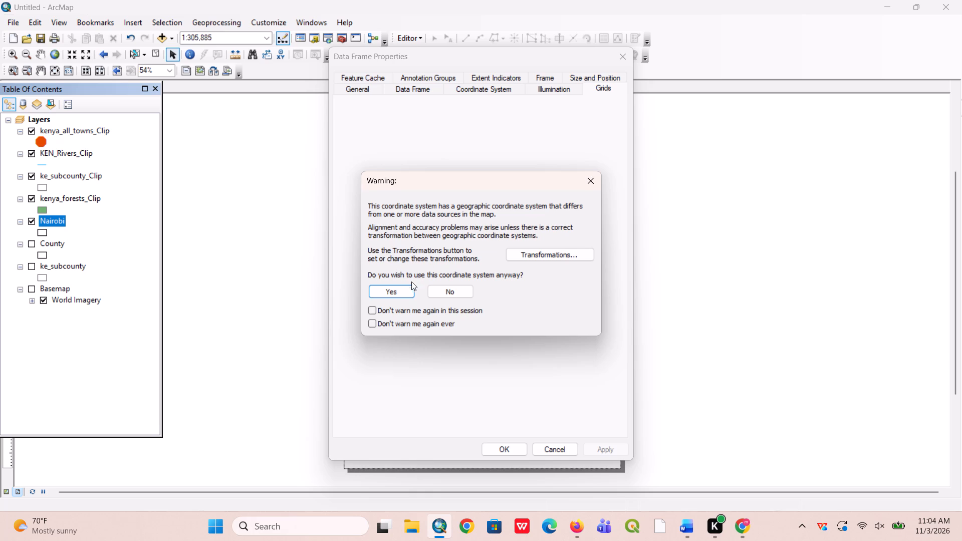
click(397, 290)
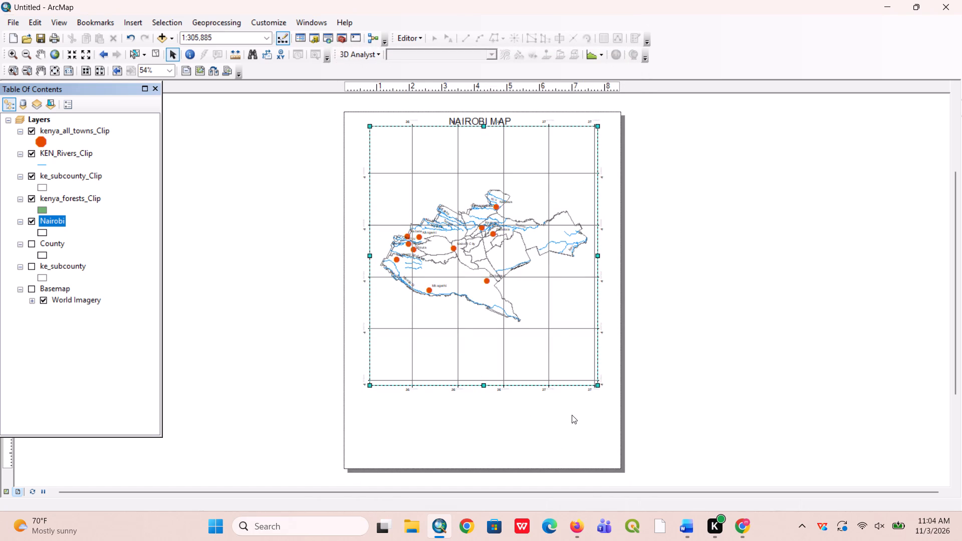
click(601, 418)
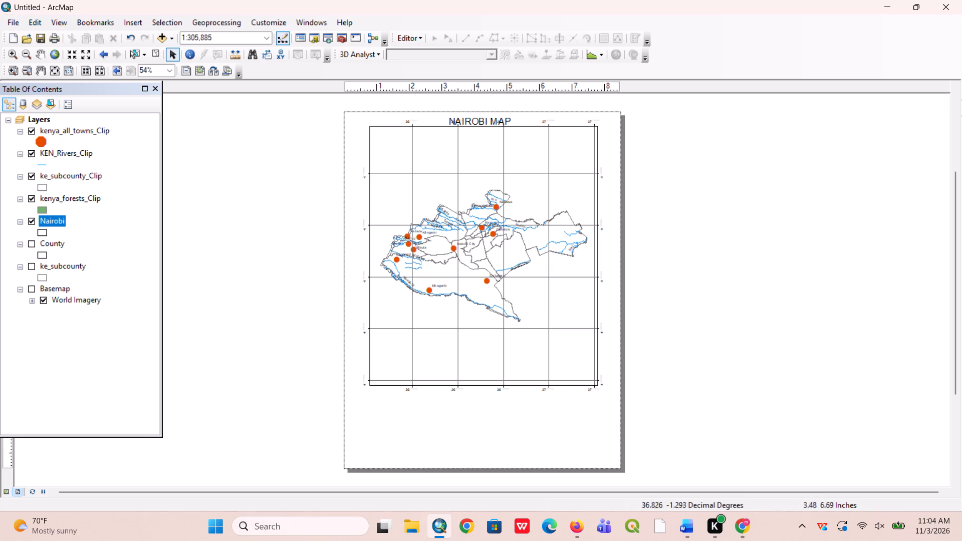
Widen the data frame by stretching both of its vertical edges outward, close to the page edges.
click(379, 240)
drag(370, 256, 360, 256)
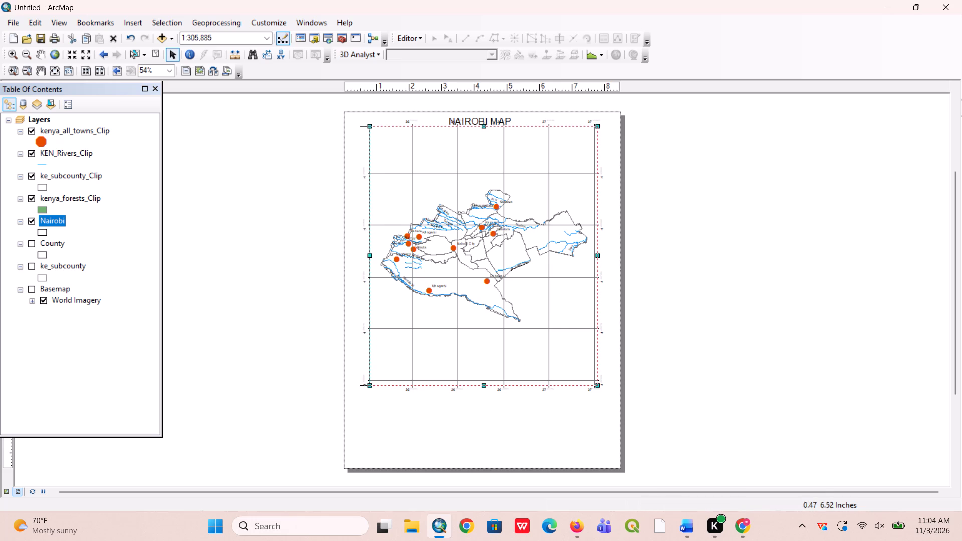
drag(360, 256, 359, 256)
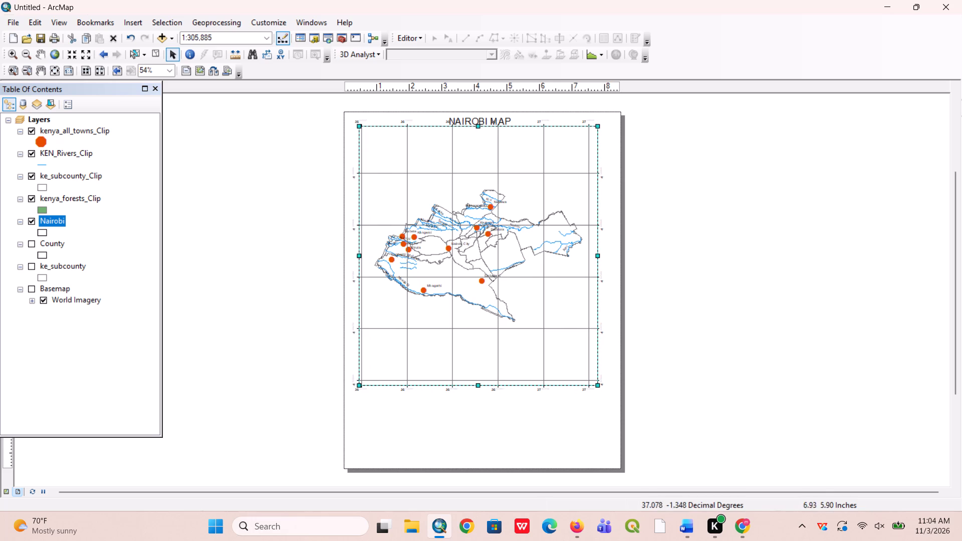
drag(598, 257, 605, 255)
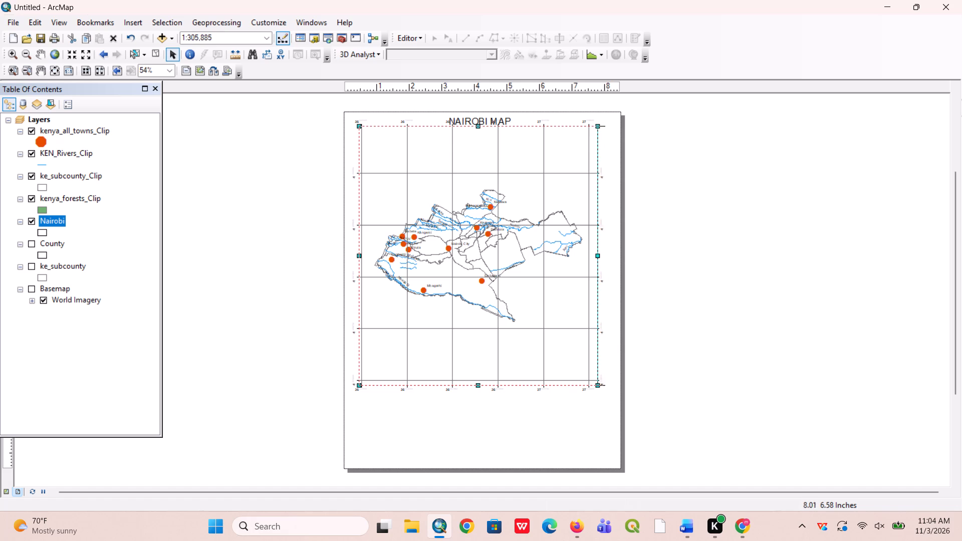
drag(605, 255, 609, 254)
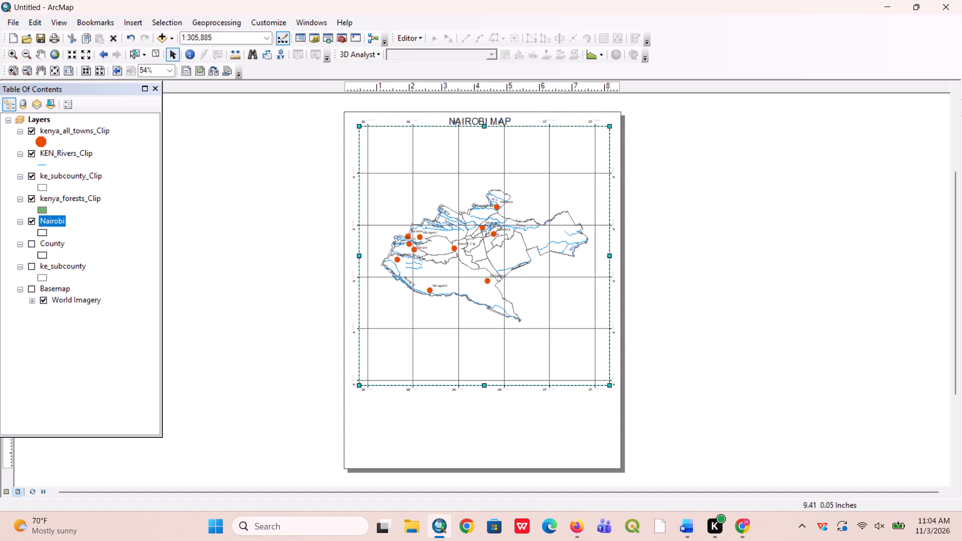
click(658, 323)
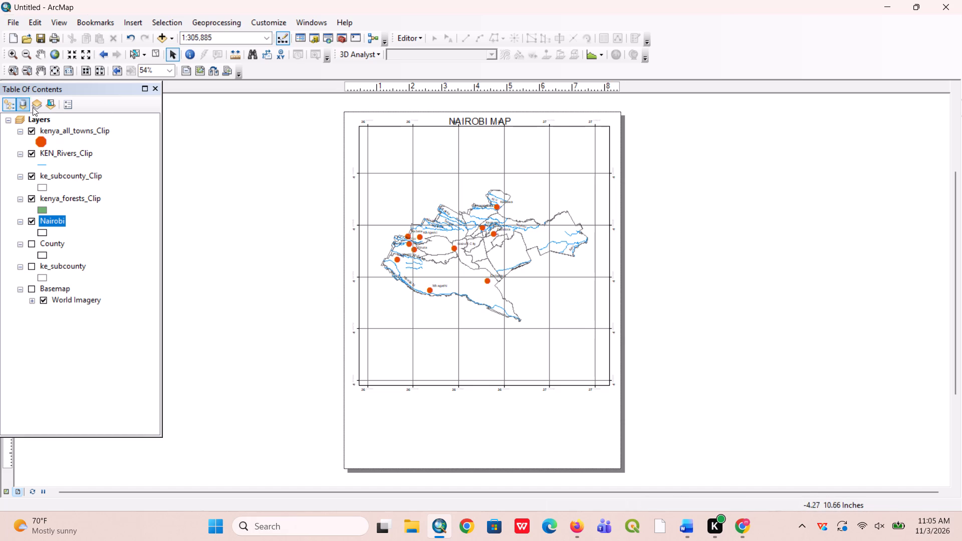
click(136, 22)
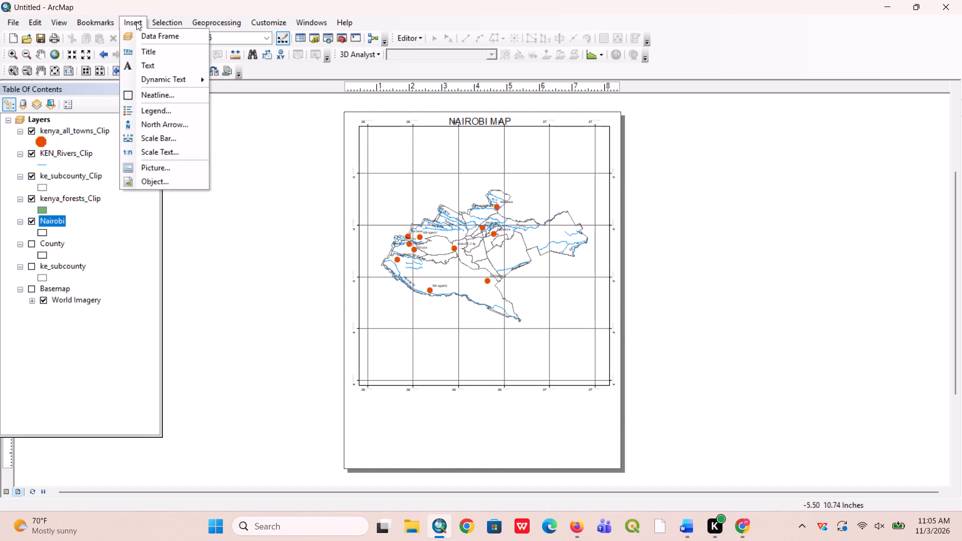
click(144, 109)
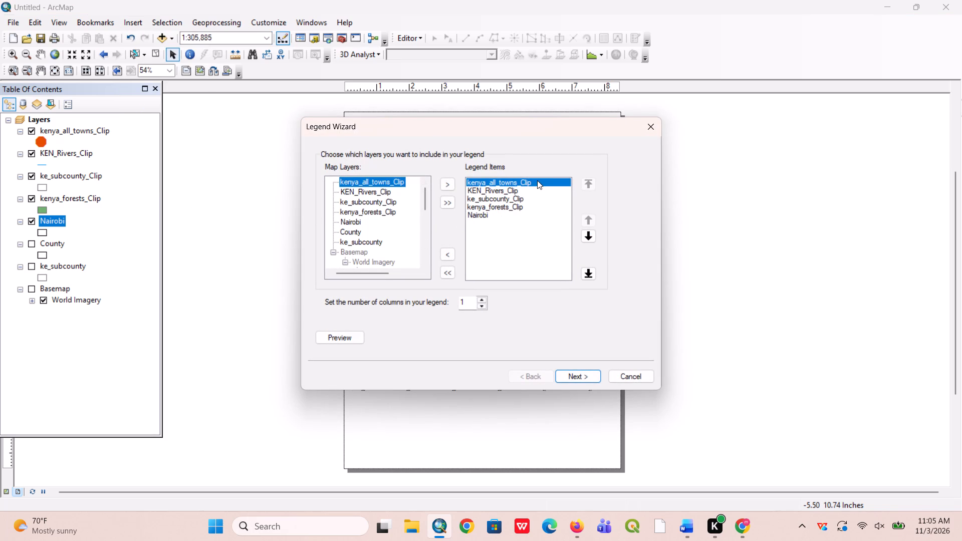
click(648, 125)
Rename the kenya_all_towns_Clip layer as Towns.
right_click(80, 130)
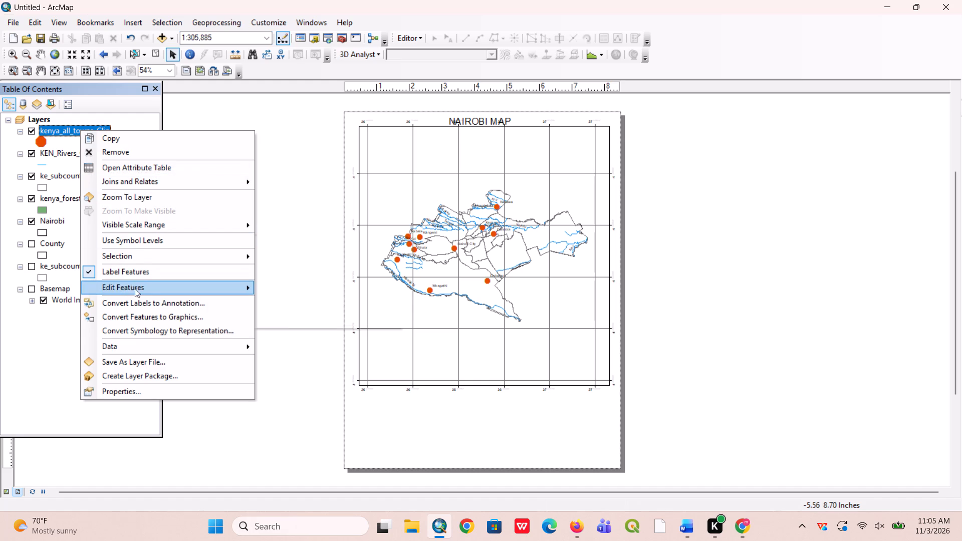
click(258, 171)
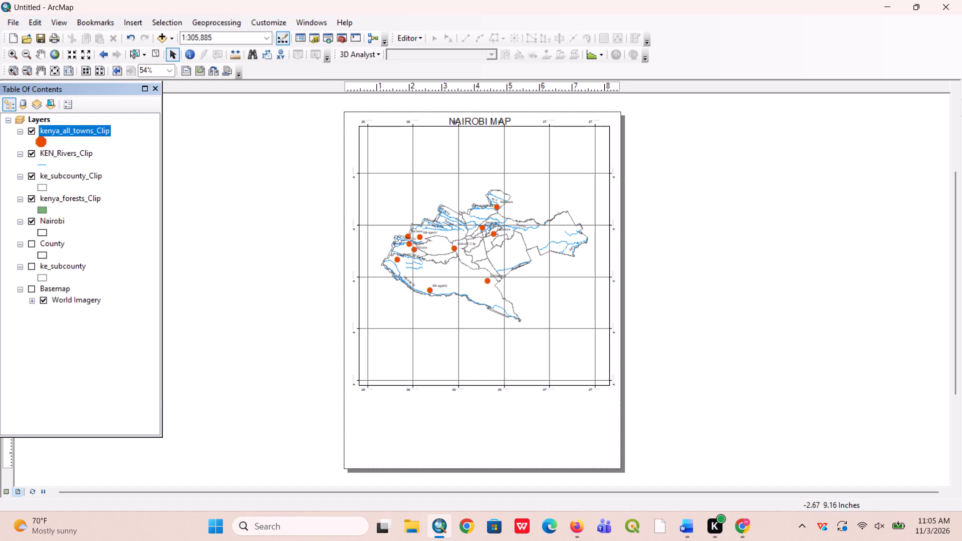
double_click(108, 133)
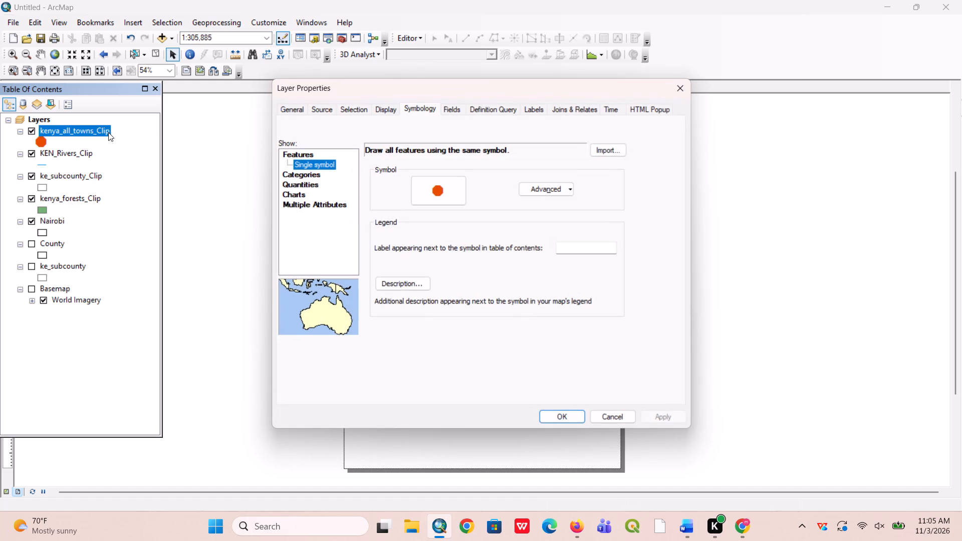
click(292, 106)
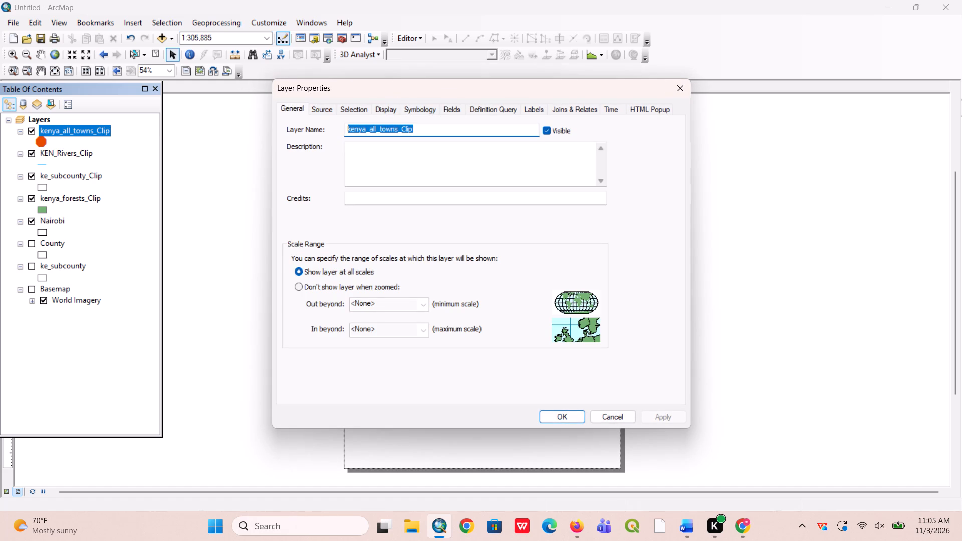
key(t)
key(BackSpace)
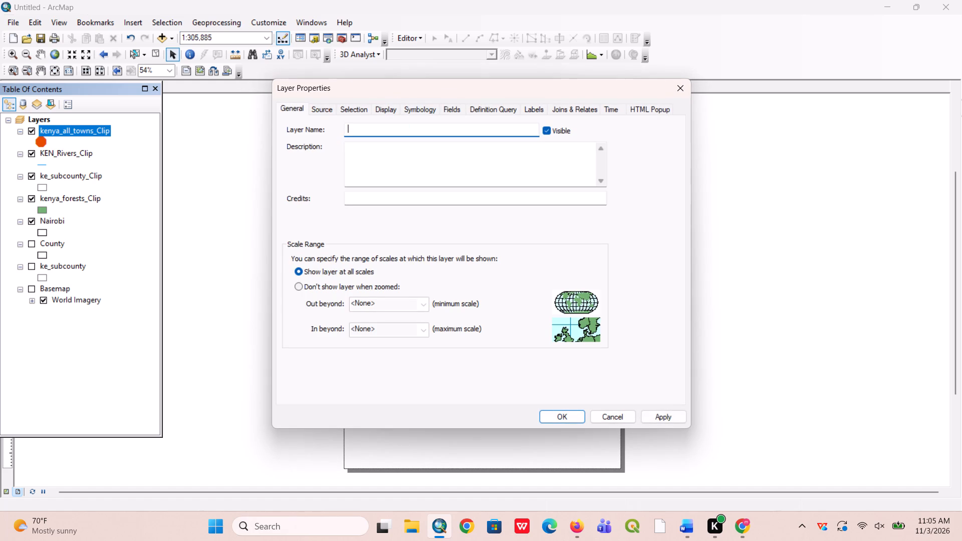
key(t)
text(owns)
click(667, 413)
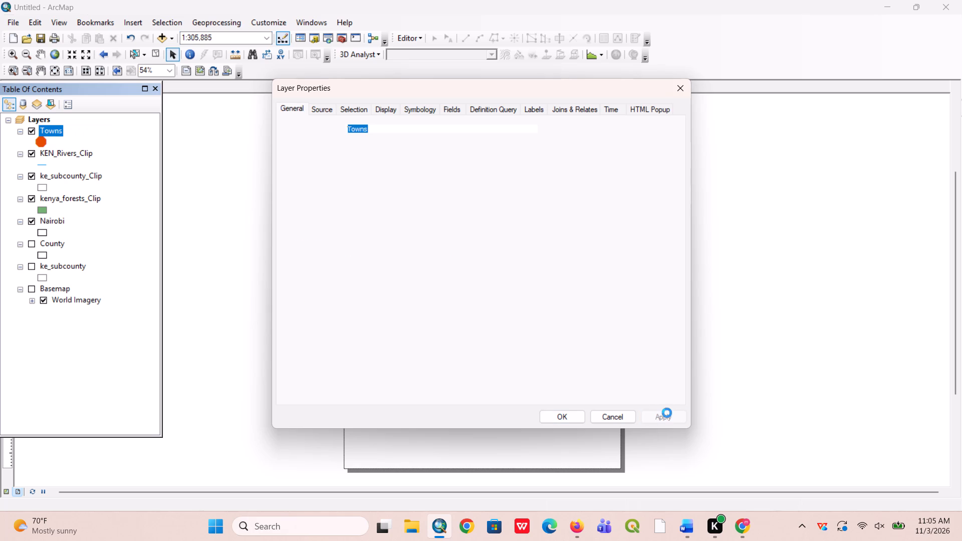
click(559, 413)
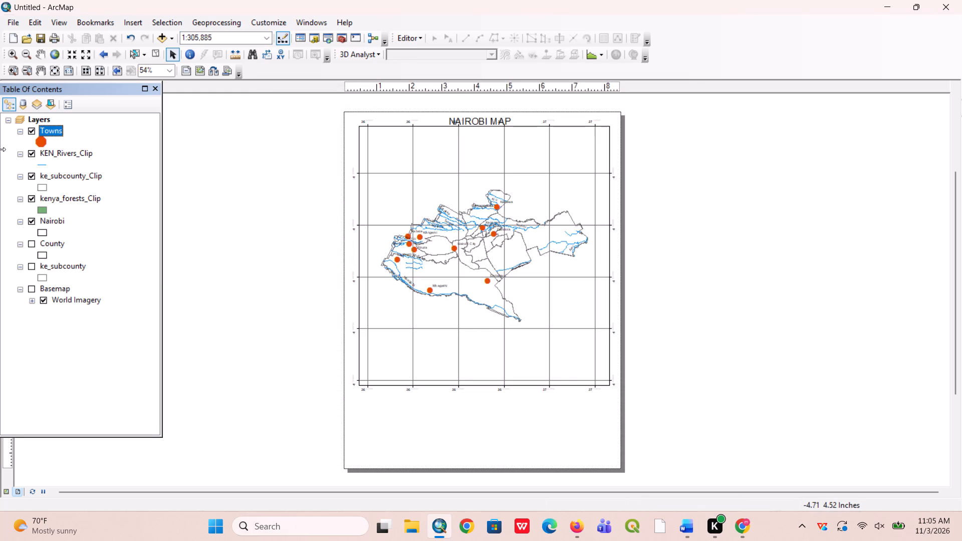
Rename the KEN_Rivers_Clip layer as Rivers.
right_click(77, 153)
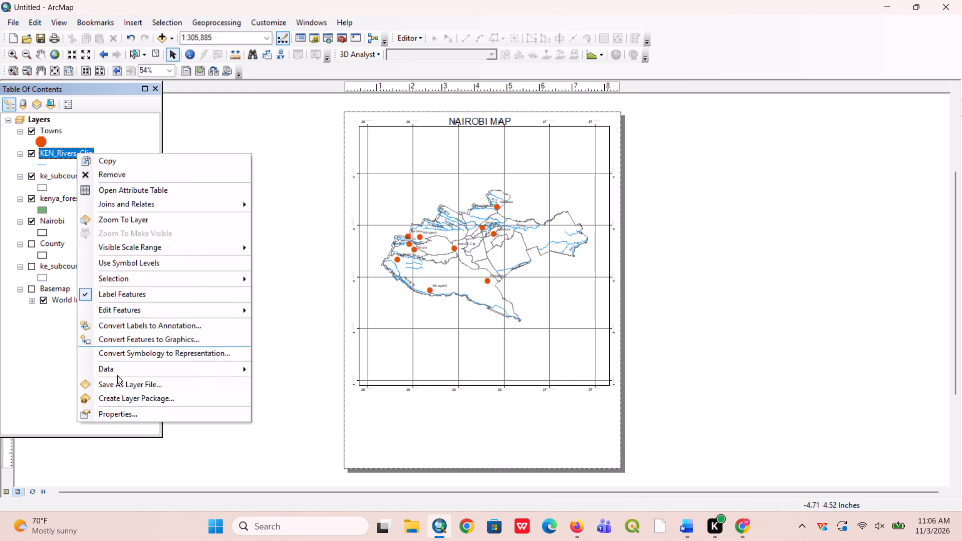
click(131, 410)
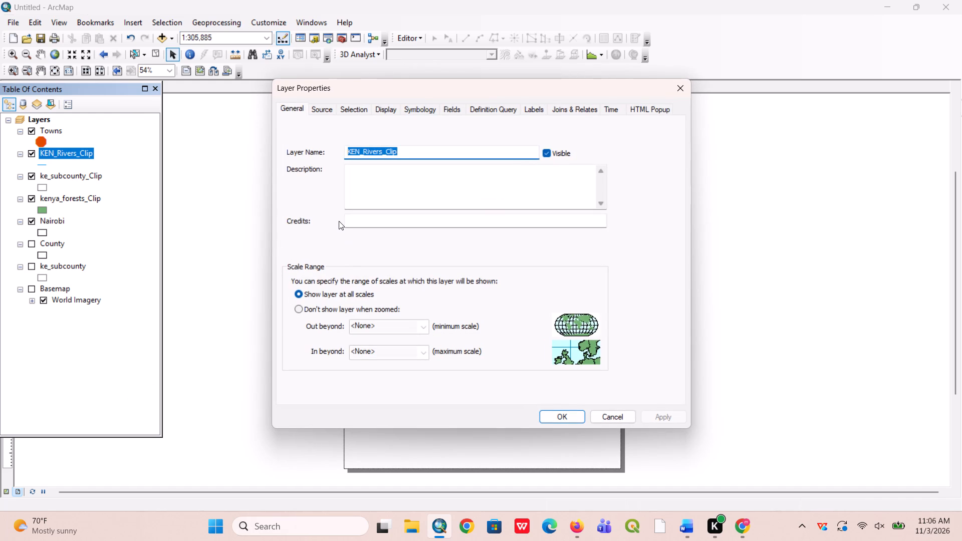
key(r)
text(ivers)
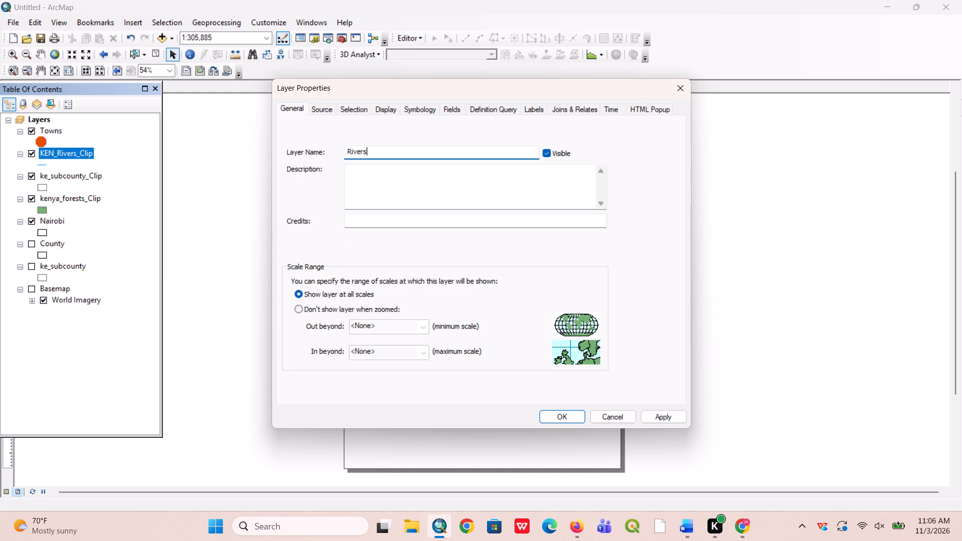
click(669, 413)
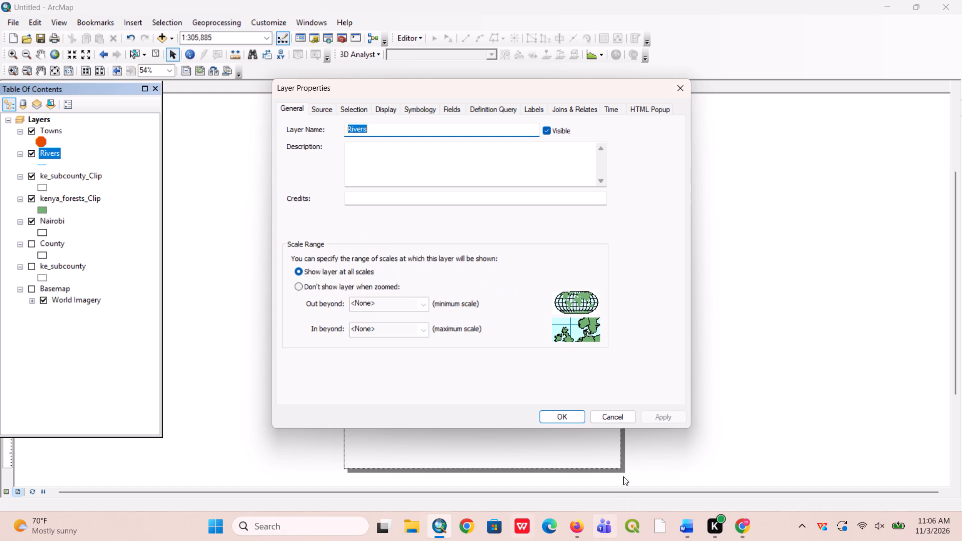
click(562, 413)
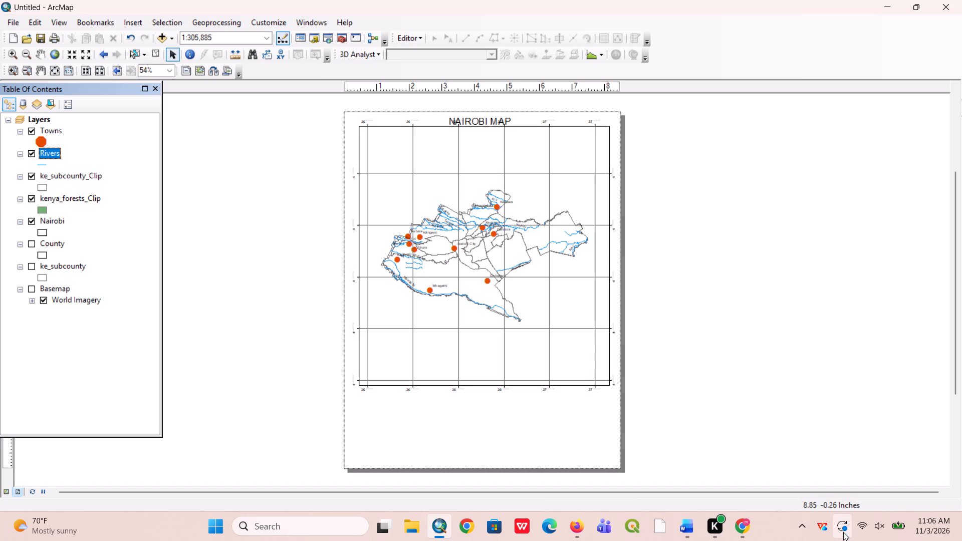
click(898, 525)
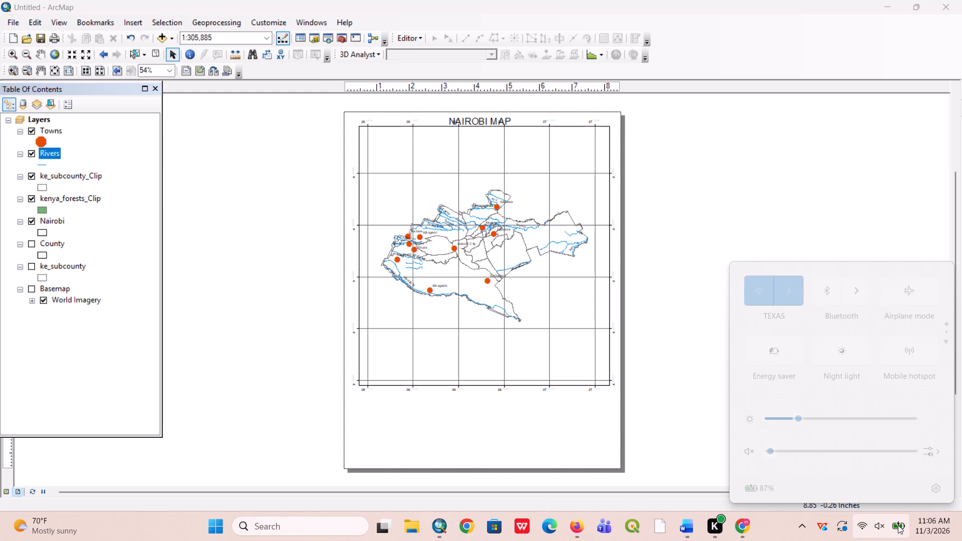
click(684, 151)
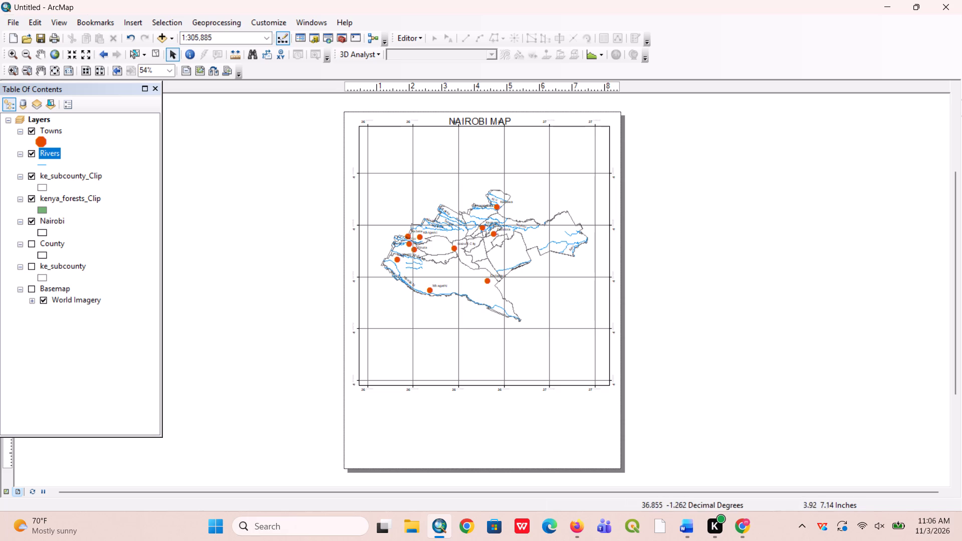
Rename the ke_subcounty_Clip layer as Subcounties.
right_click(81, 173)
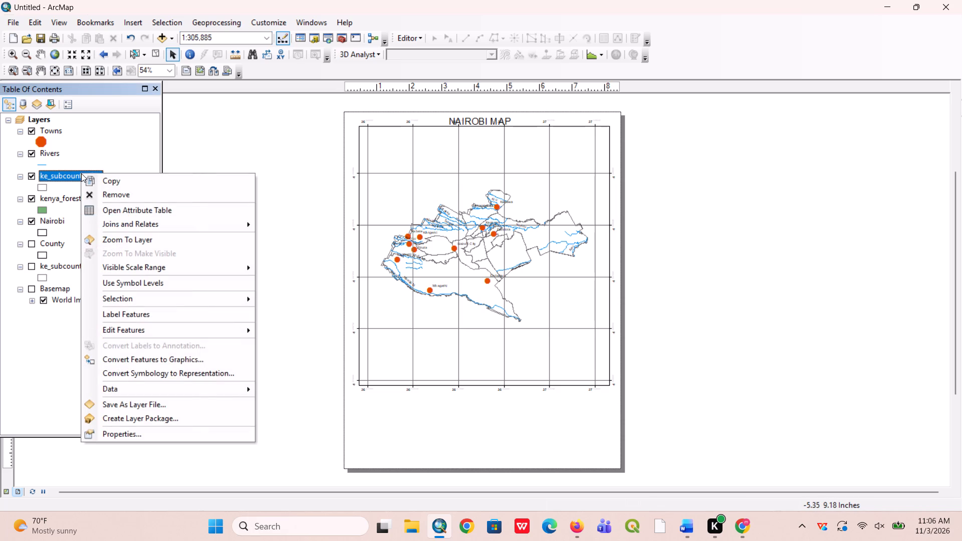
click(173, 431)
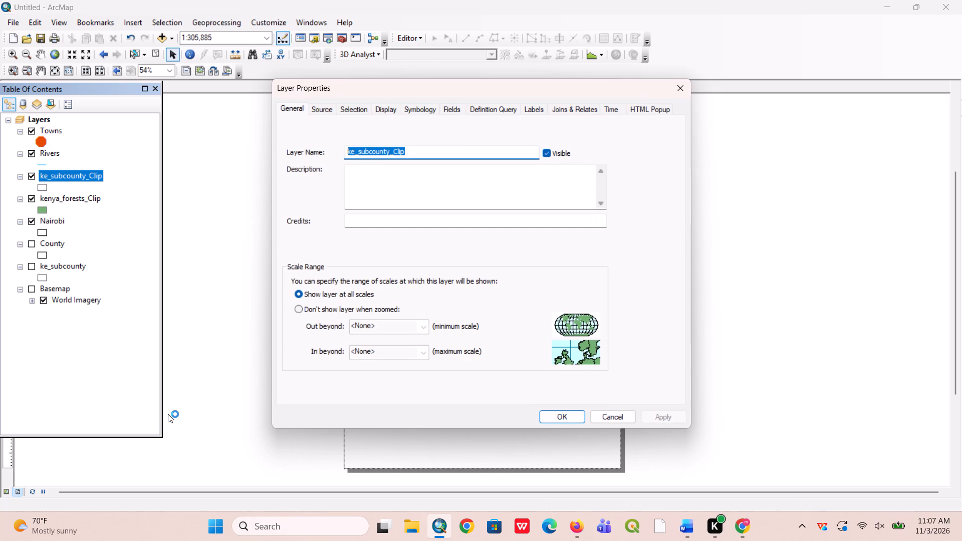
key(s)
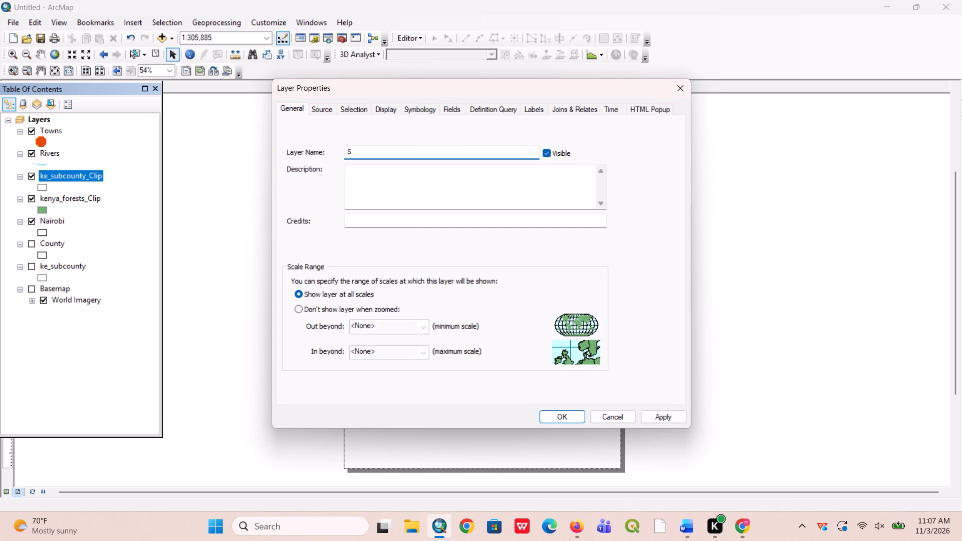
text(ubco)
text(unt)
text(ies)
click(675, 416)
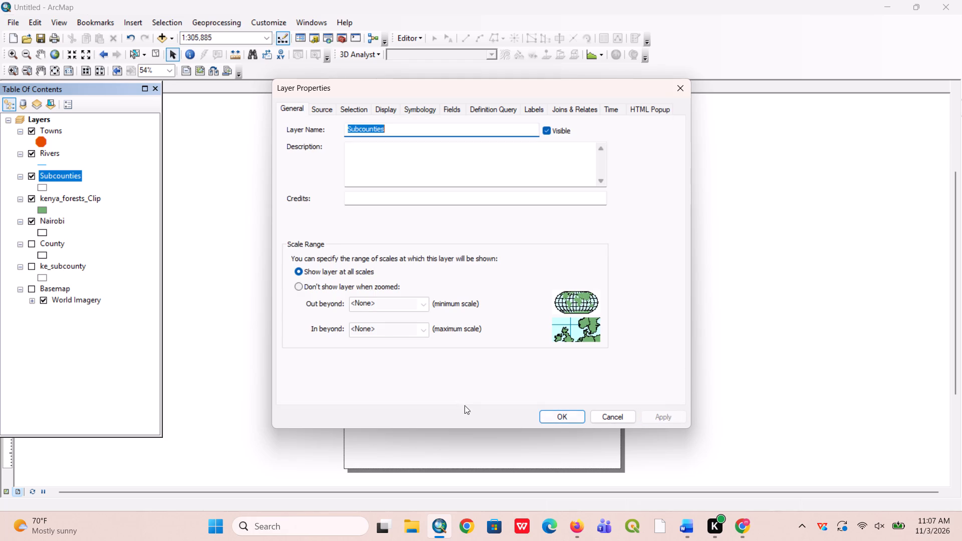
click(566, 415)
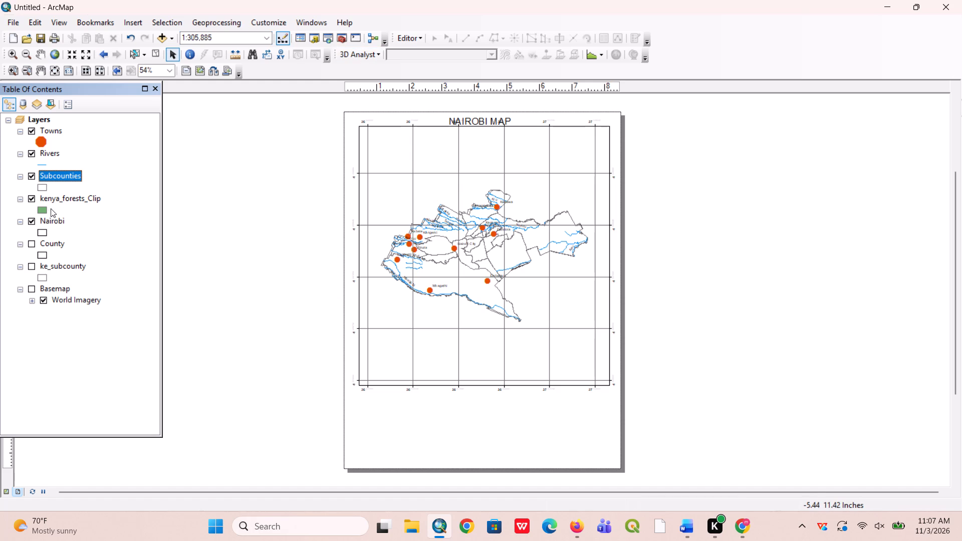
Rename the kenya_forests_Clip layer as Forest.
right_click(57, 196)
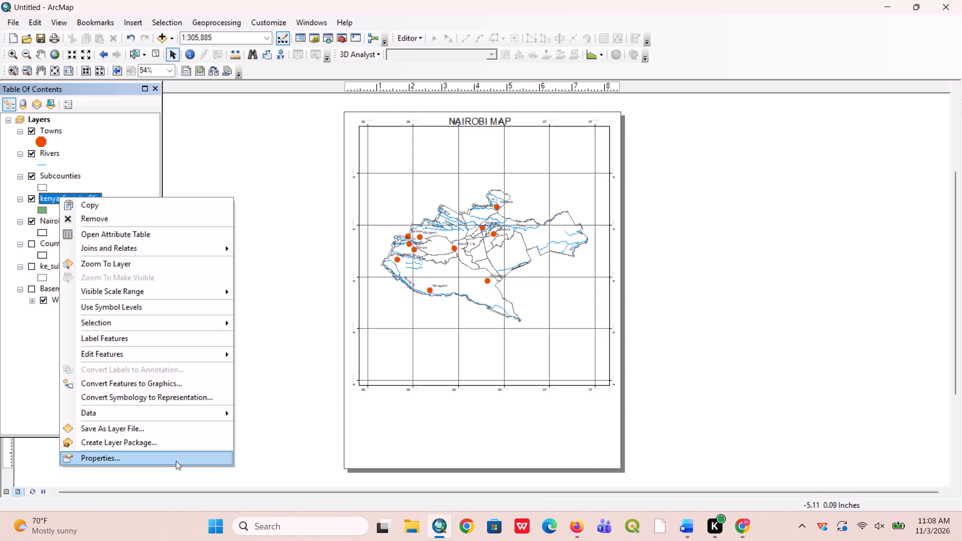
click(175, 458)
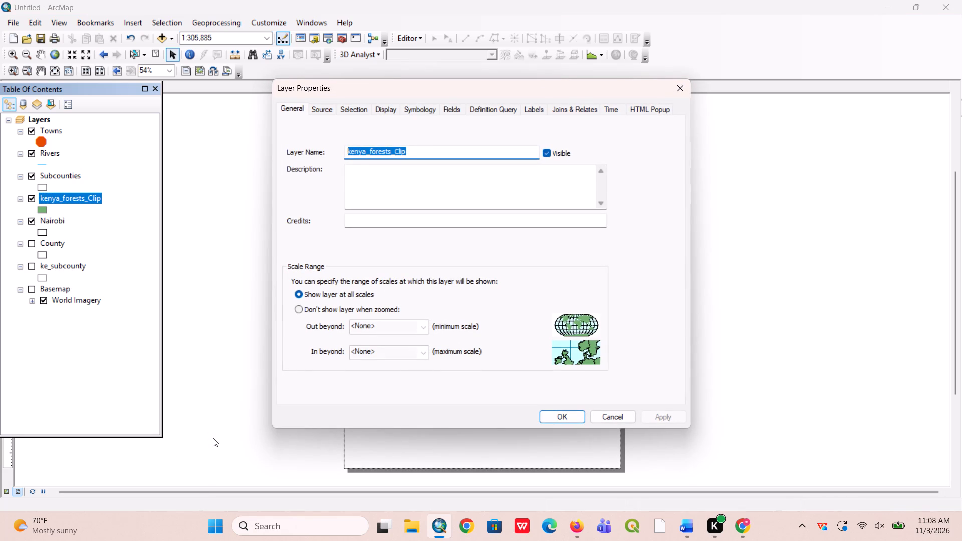
key(f)
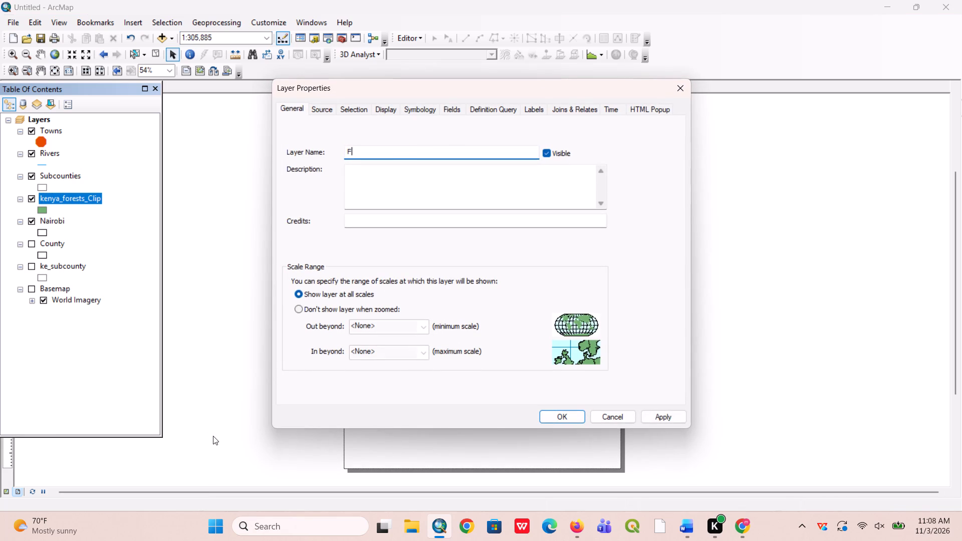
key(o)
text(re)
text(st)
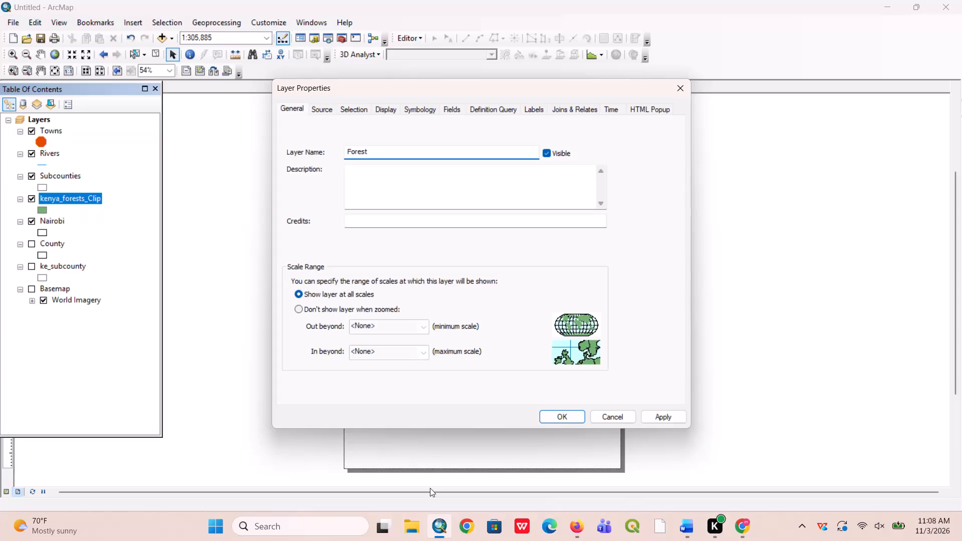
click(675, 419)
click(560, 415)
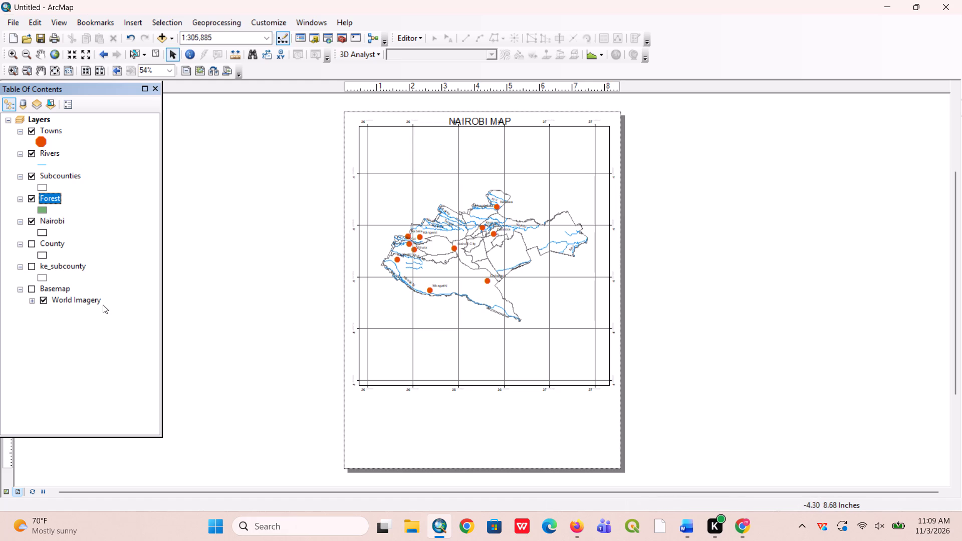
Insert a one-column legend of Towns, Rivers, Subcounties, Forest and Nairobi, keeping the default title, frame and patch settings.
click(132, 24)
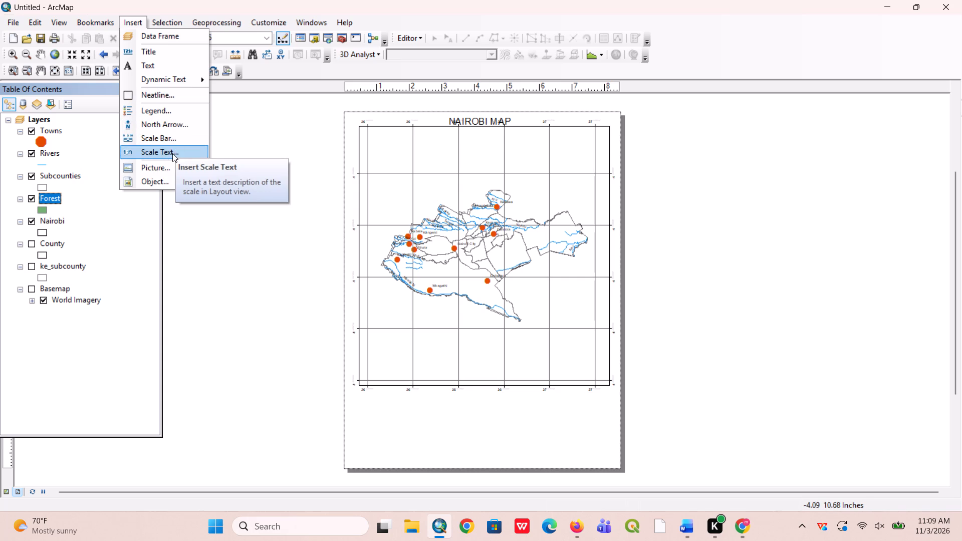
click(166, 108)
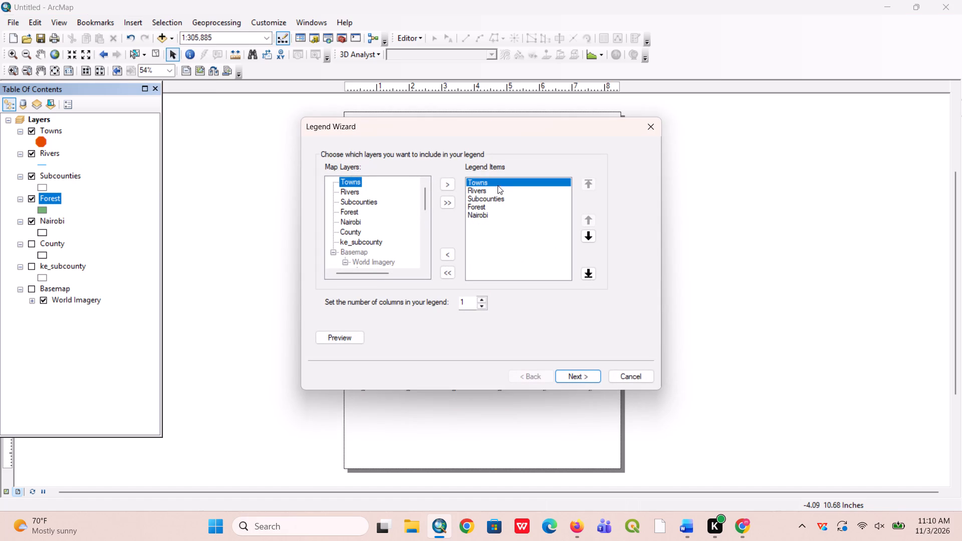
click(591, 376)
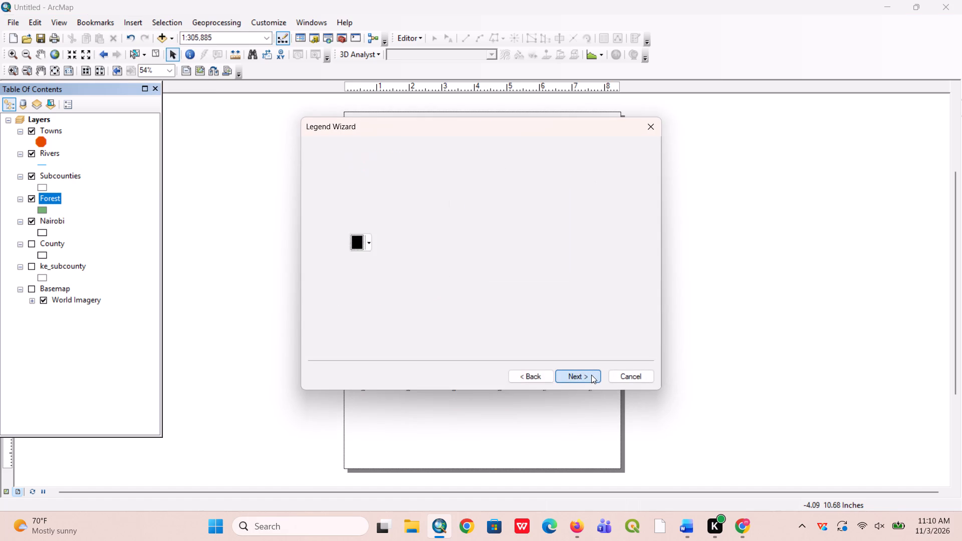
click(591, 375)
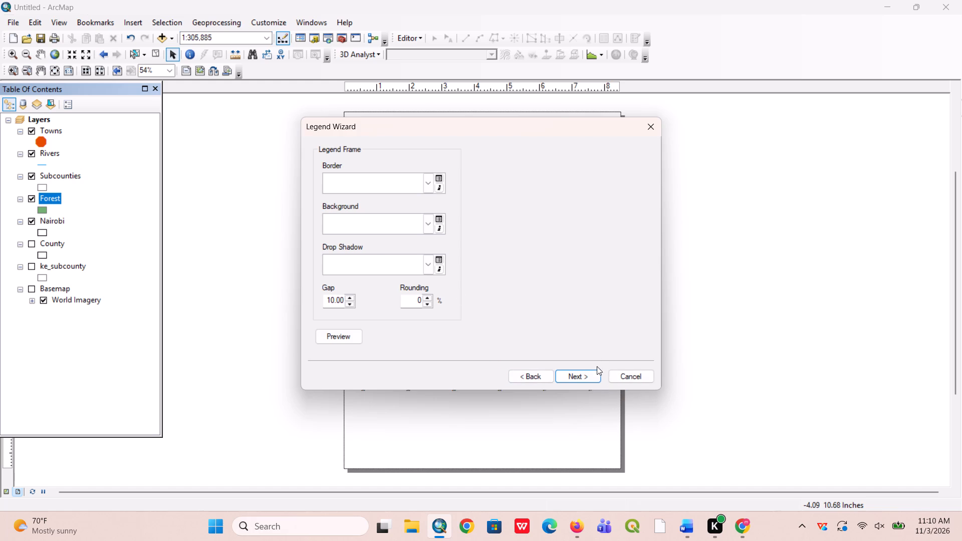
click(589, 381)
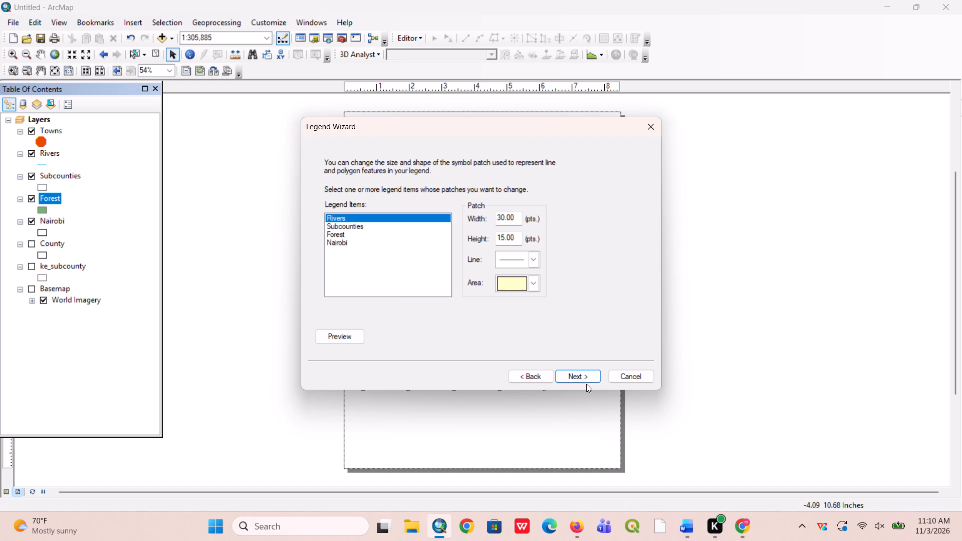
click(585, 378)
click(585, 376)
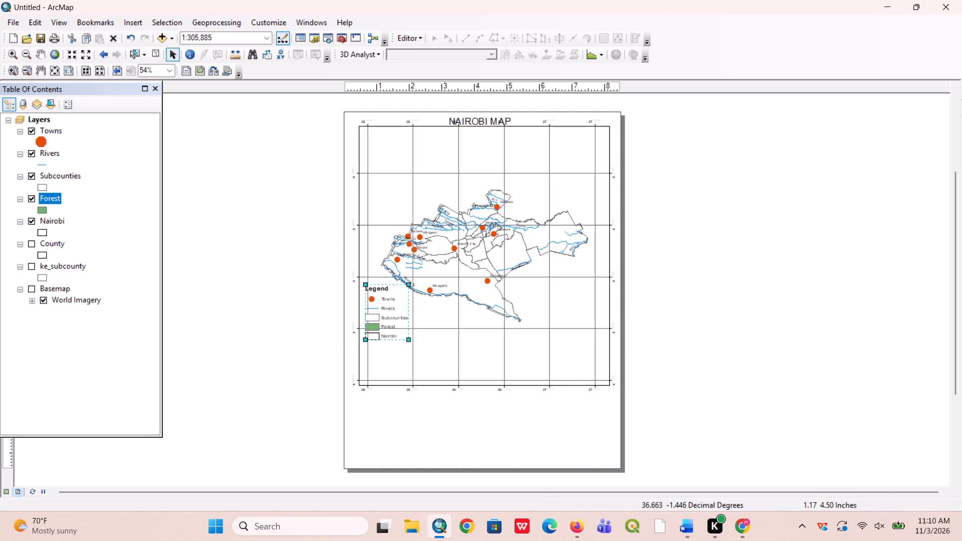
Move the legend below the data frame to the page's lower-left corner and enlarge it slightly to fill the space there.
drag(393, 305, 398, 351)
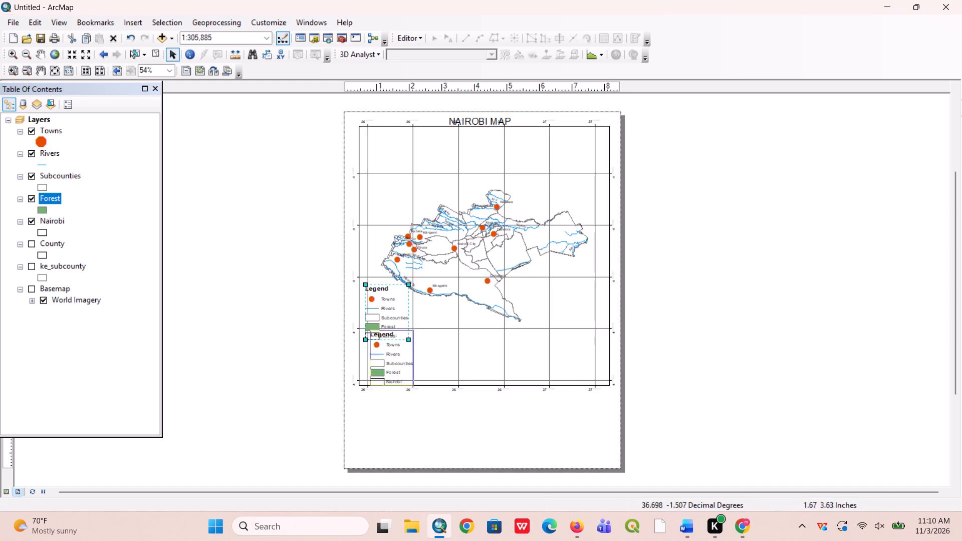
drag(398, 351, 379, 427)
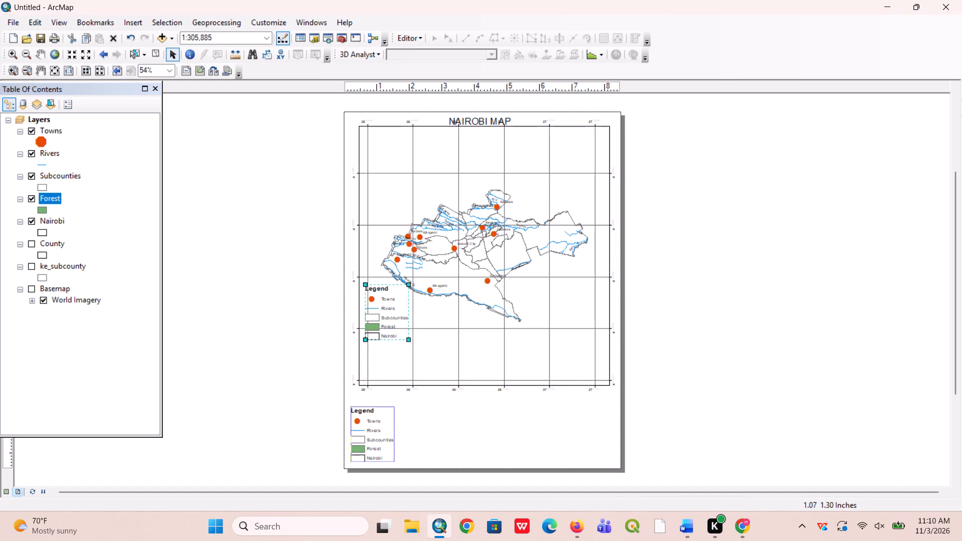
drag(379, 427, 379, 427)
drag(392, 405, 409, 398)
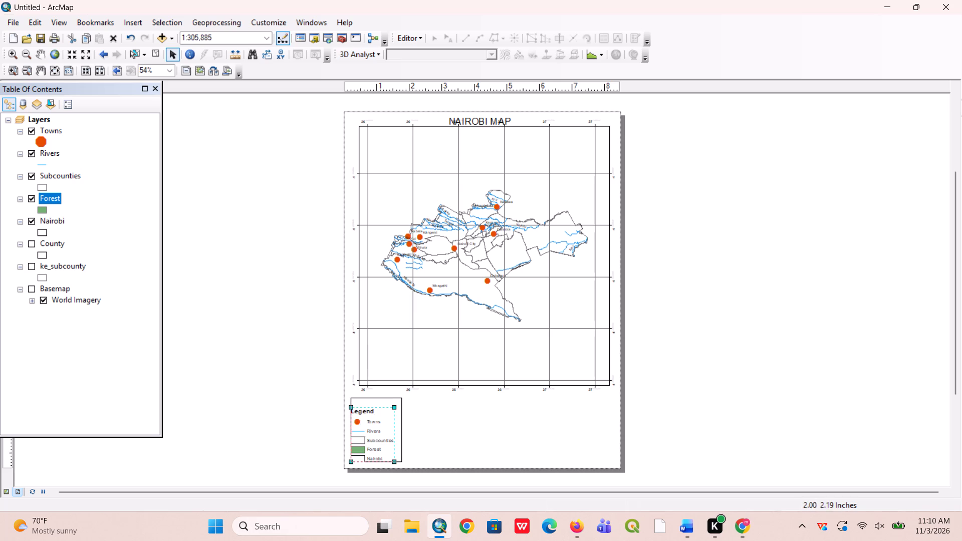
drag(409, 398, 417, 397)
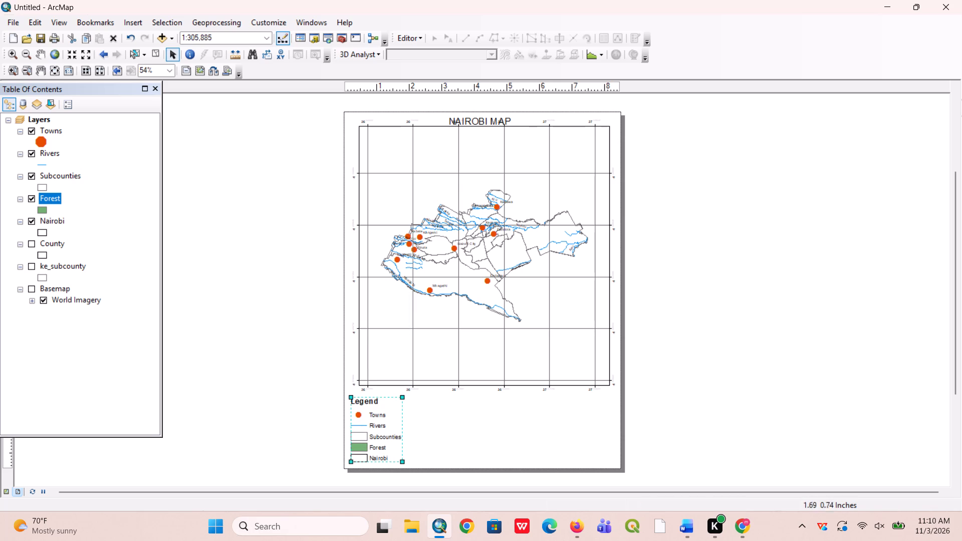
click(474, 436)
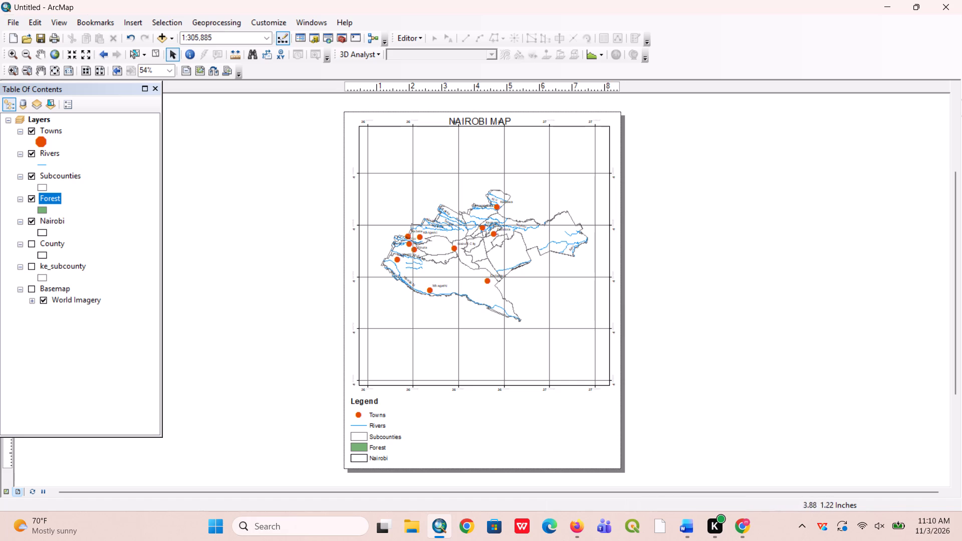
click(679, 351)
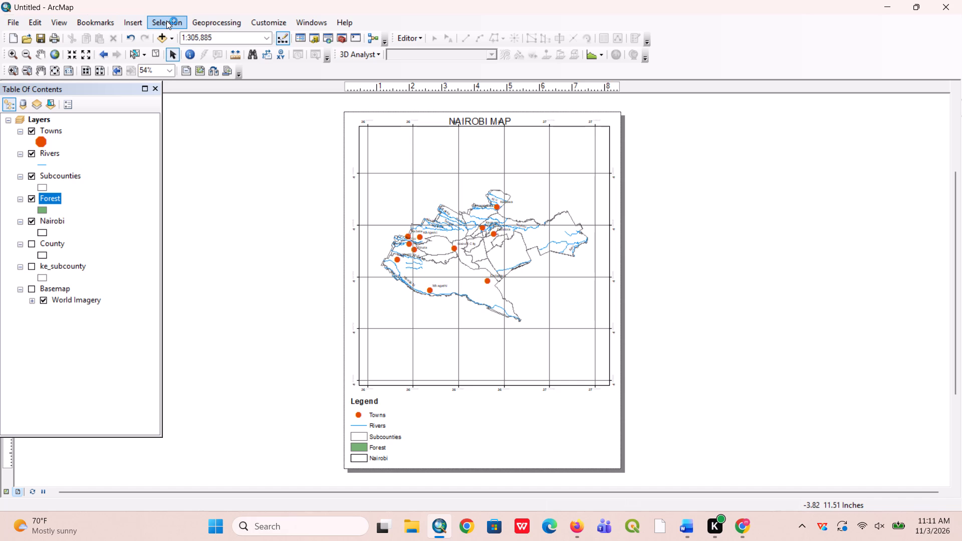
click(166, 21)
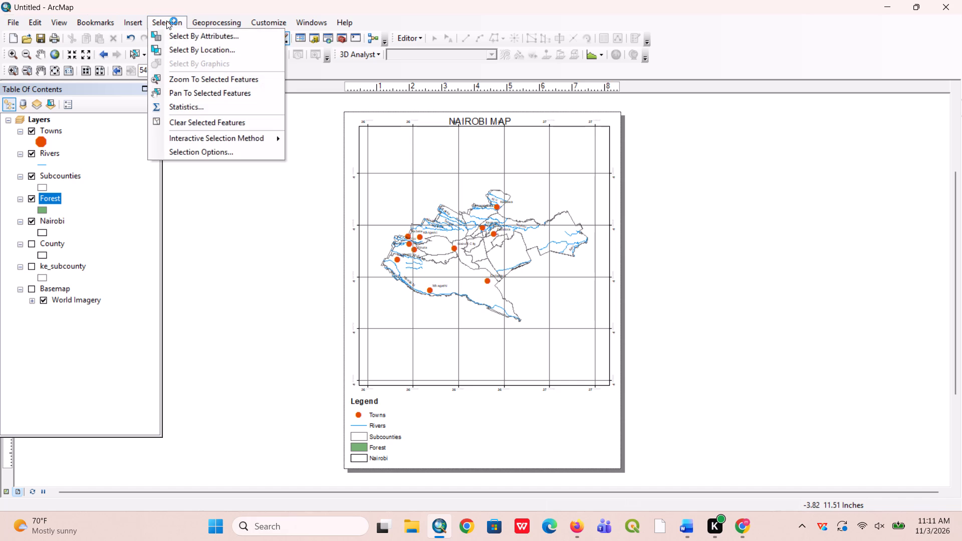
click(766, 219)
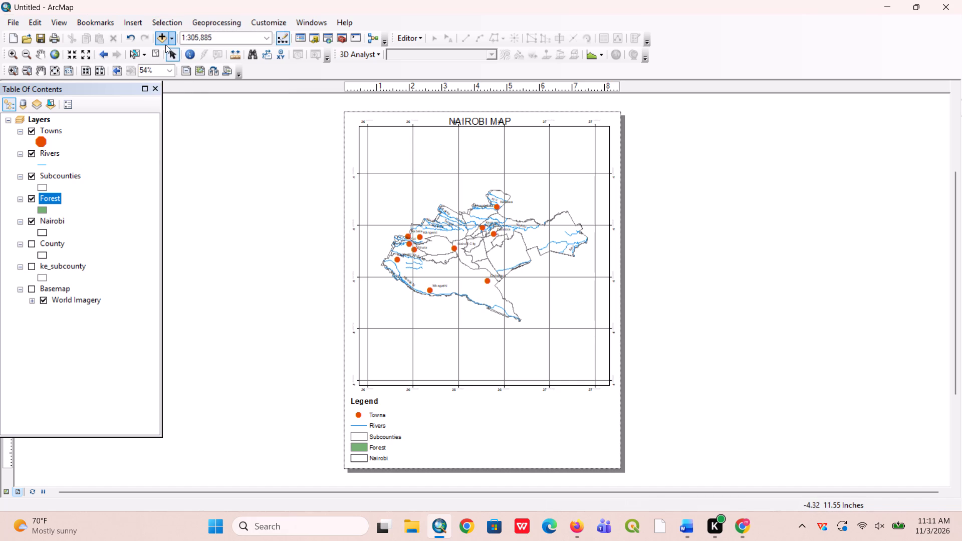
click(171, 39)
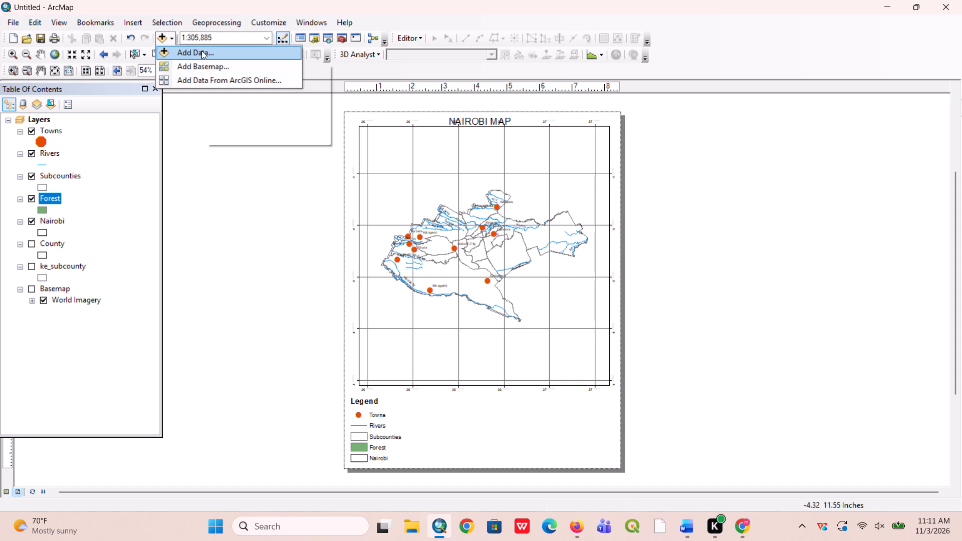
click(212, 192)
Insert a north arrow in the ESRI North 4 style with its marker size set to 53.
click(136, 16)
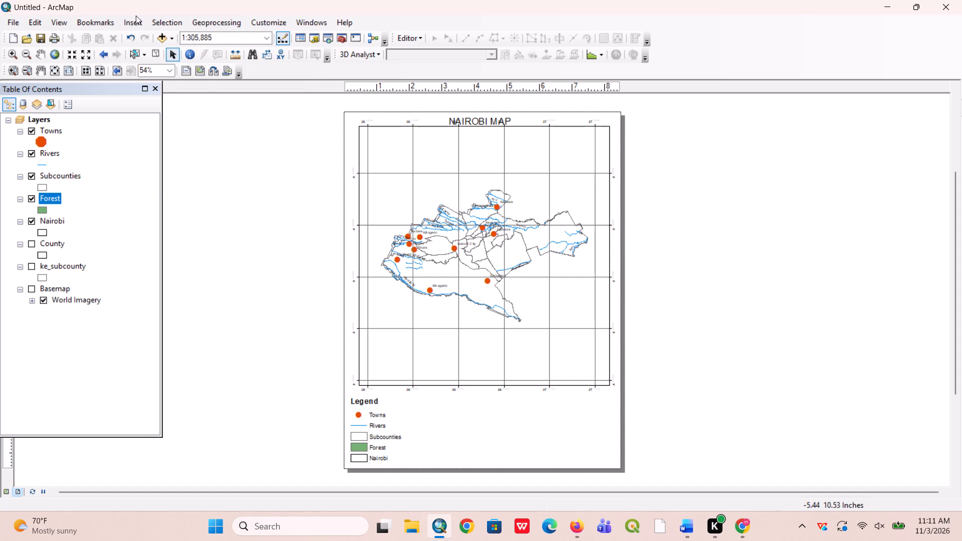
click(136, 19)
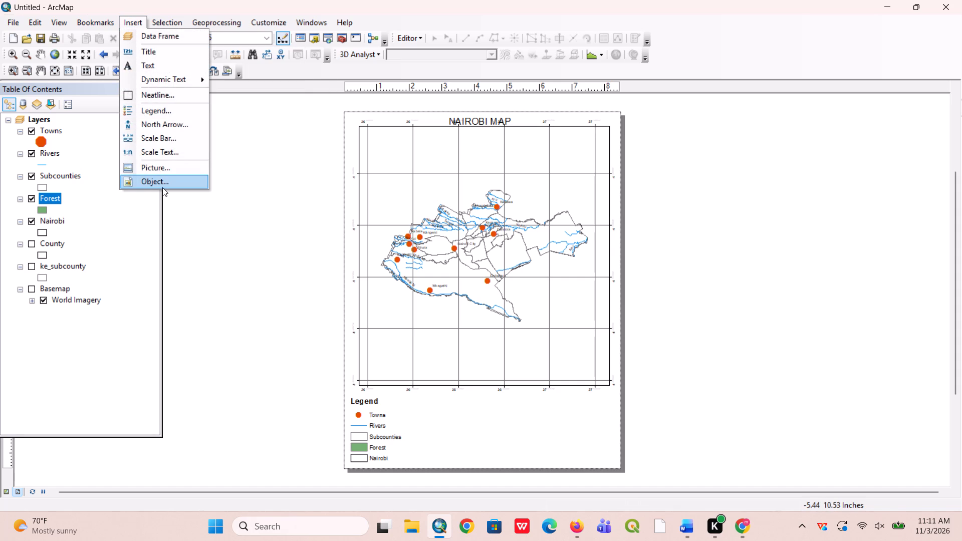
click(163, 121)
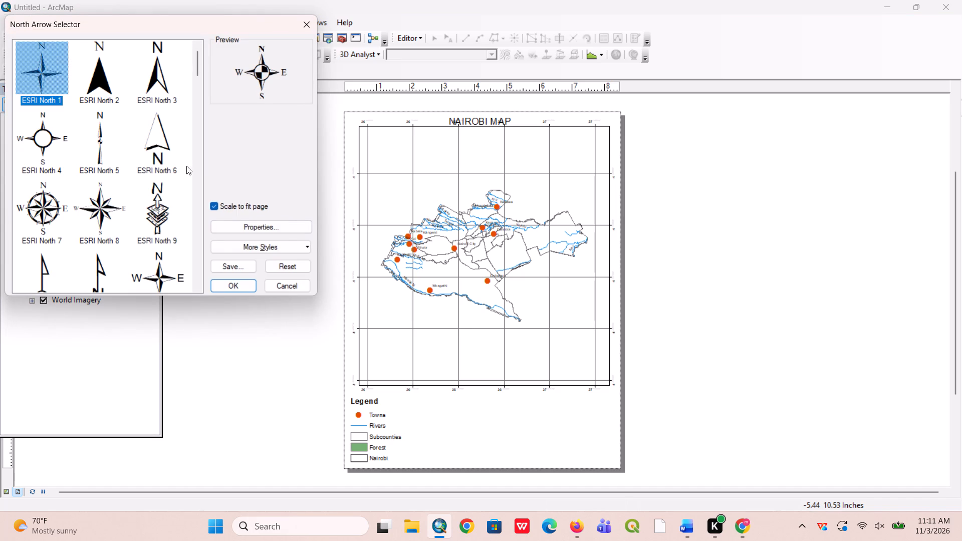
click(38, 140)
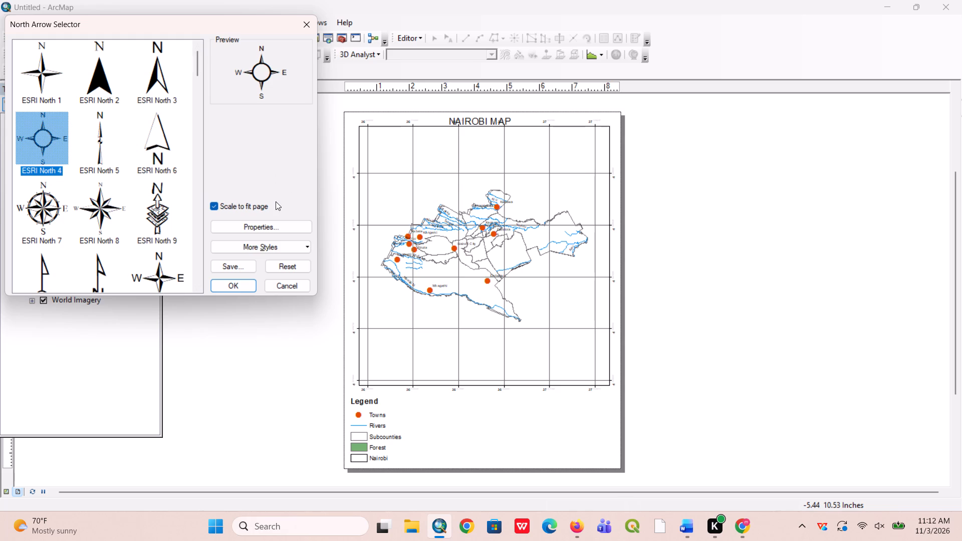
click(279, 222)
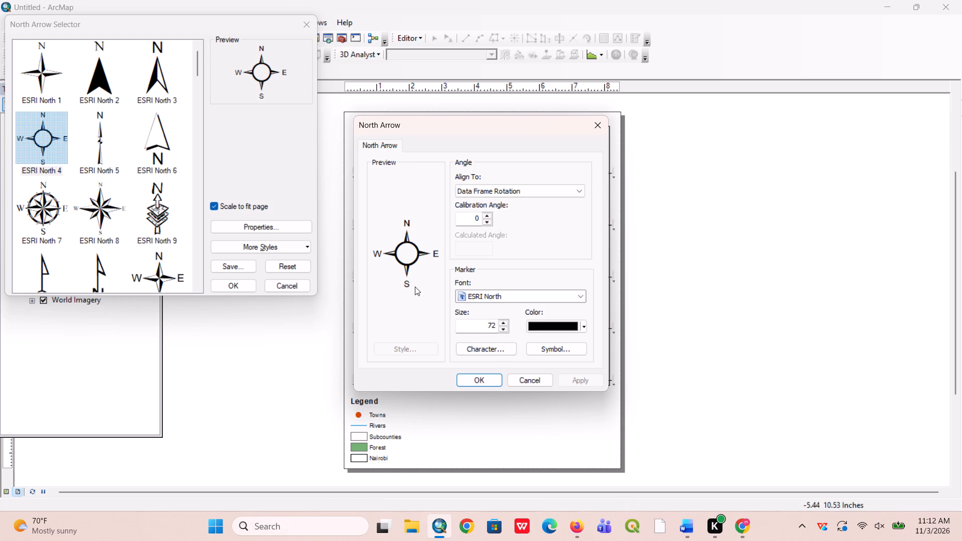
click(506, 331)
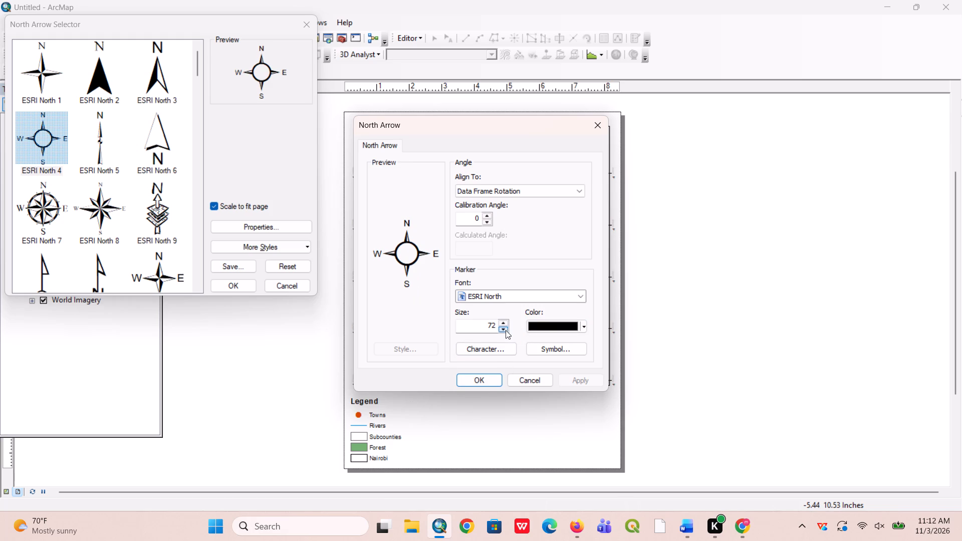
click(506, 330)
click(506, 330)
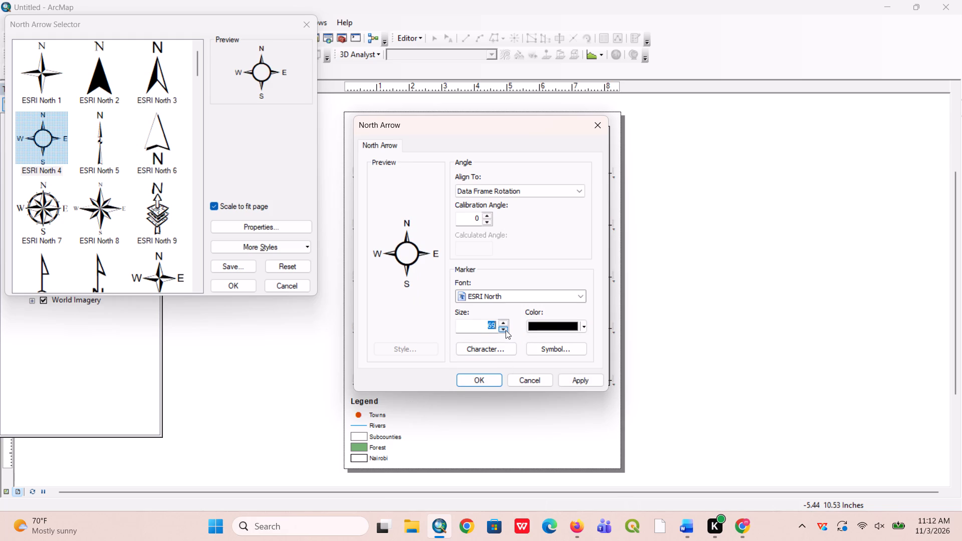
click(505, 330)
click(505, 330)
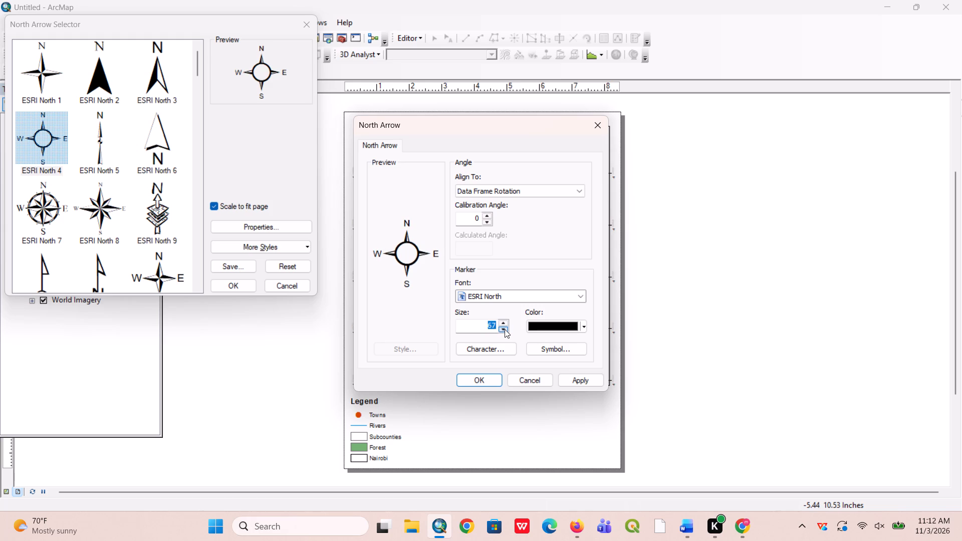
click(504, 329)
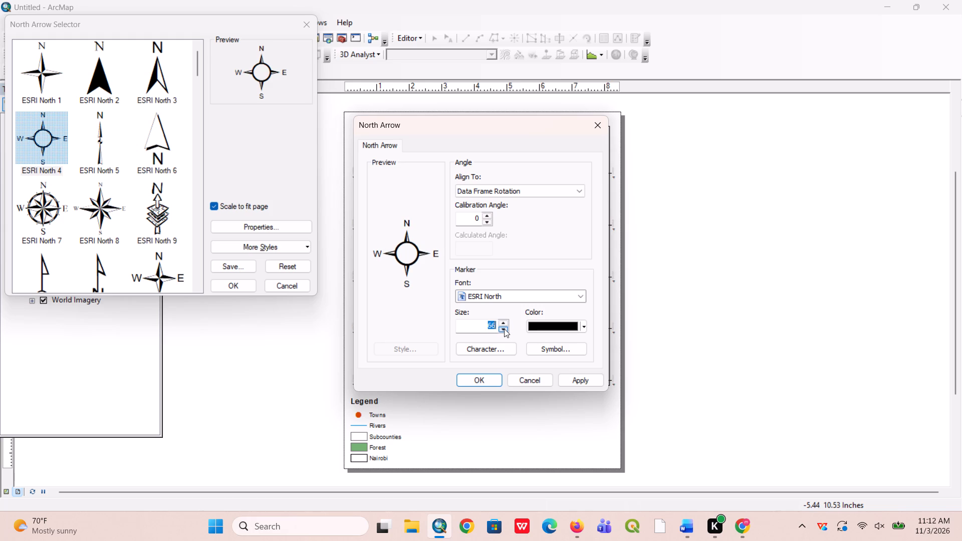
click(504, 329)
click(504, 329)
double_click(504, 329)
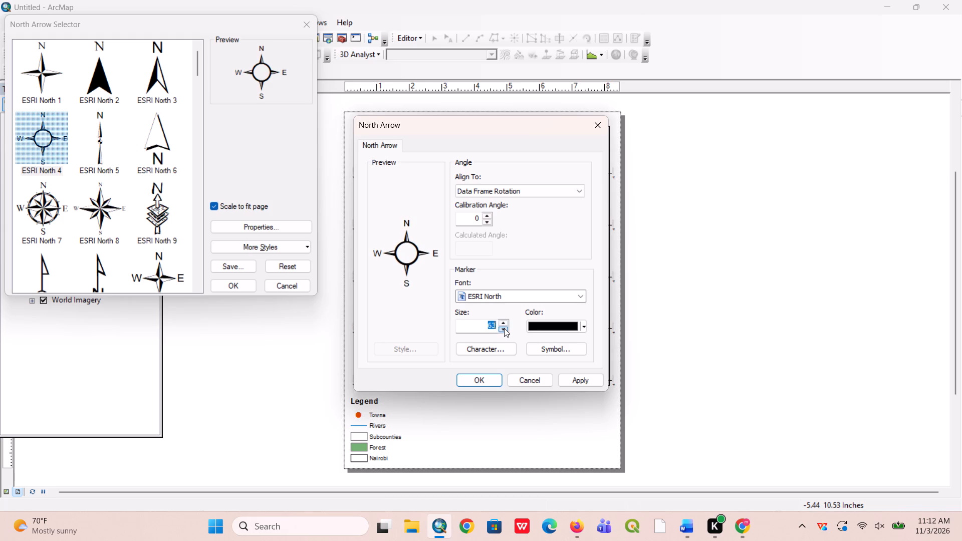
click(504, 328)
click(504, 328)
click(504, 328)
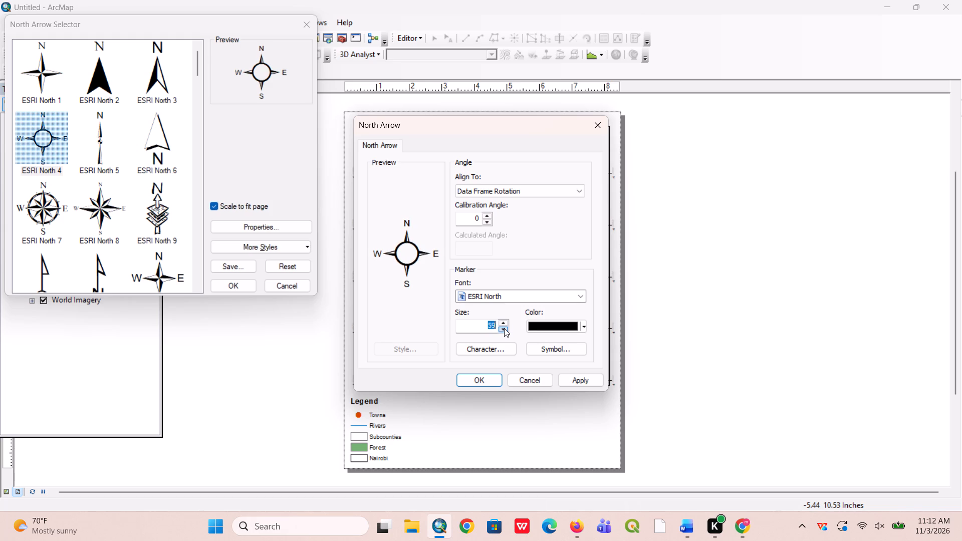
click(504, 328)
click(504, 328)
click(504, 328)
double_click(504, 328)
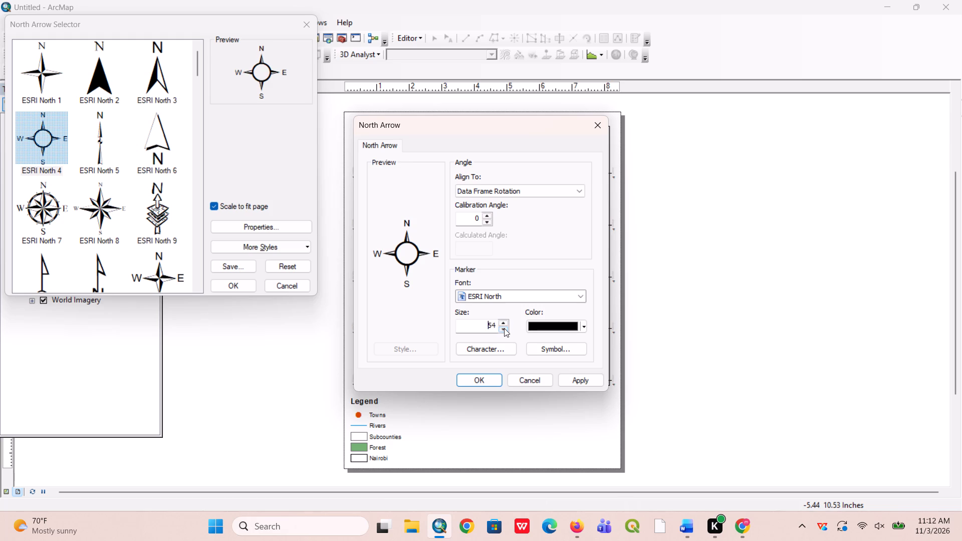
click(504, 328)
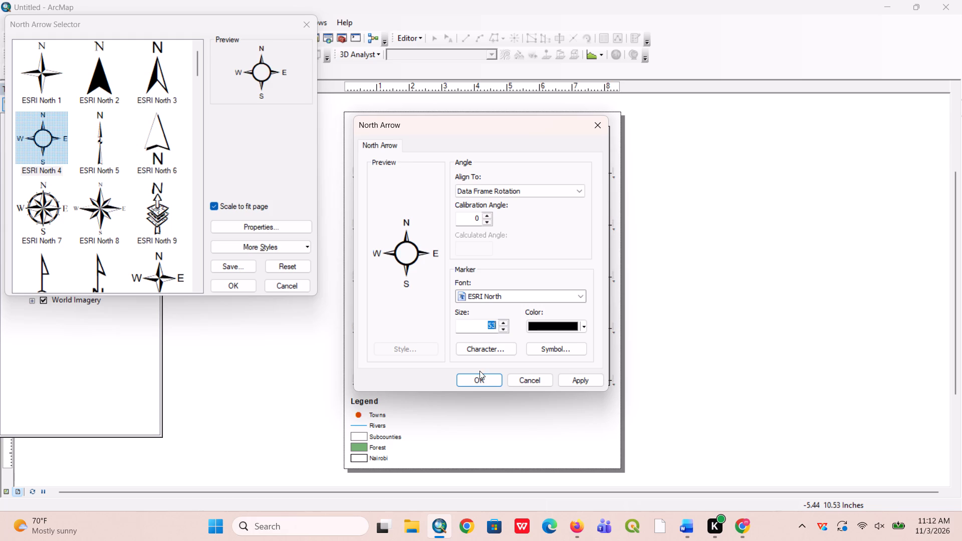
click(597, 382)
click(473, 375)
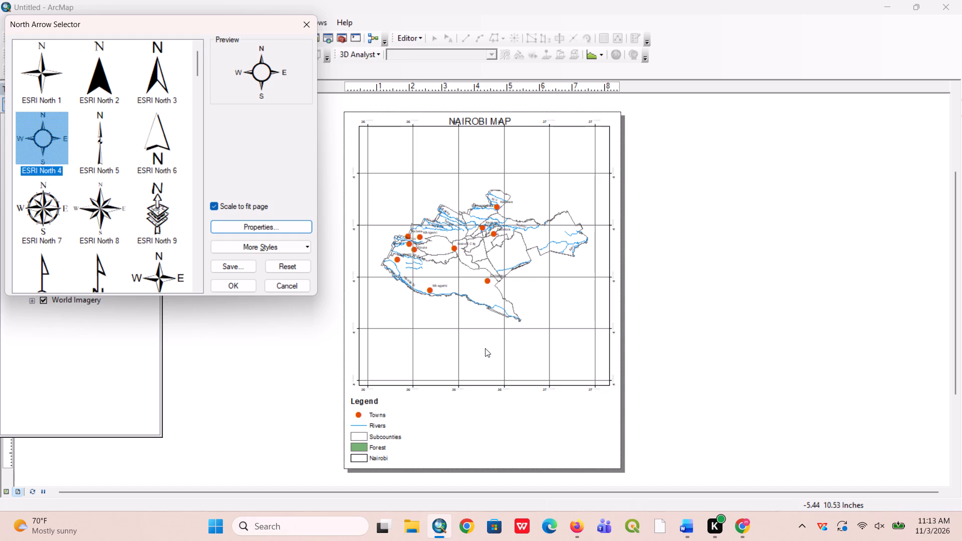
click(235, 288)
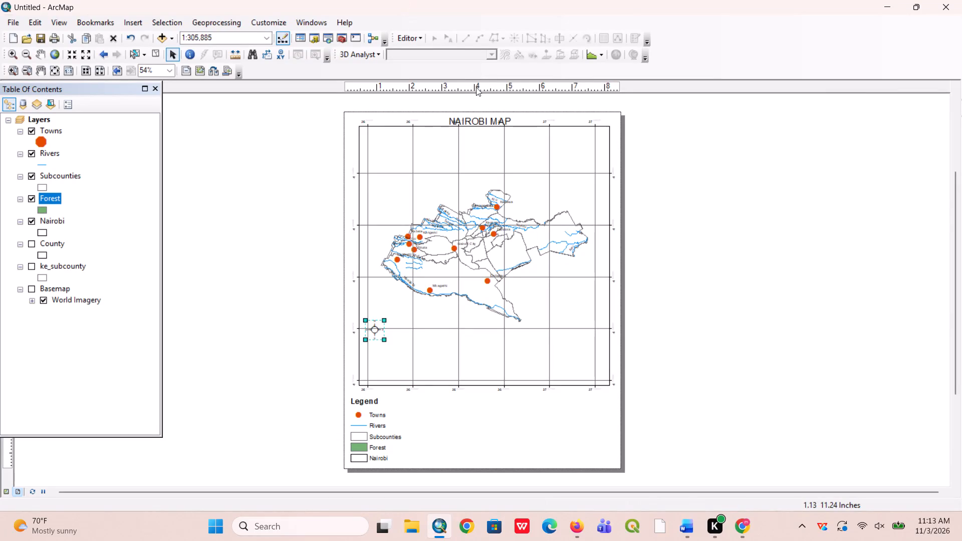
Move the north arrow into the empty upper-right corner of the data frame, clear of the county outline.
drag(373, 330, 588, 151)
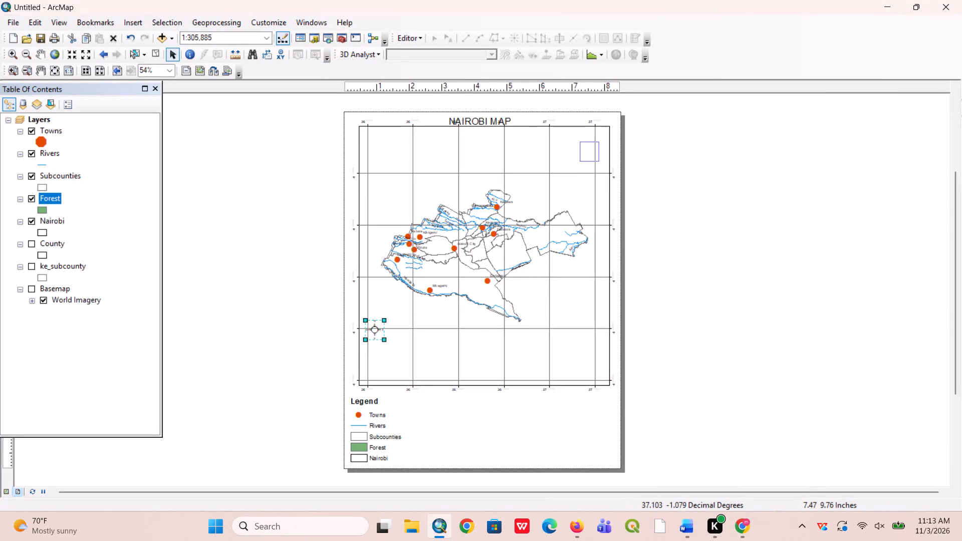
drag(588, 151, 588, 144)
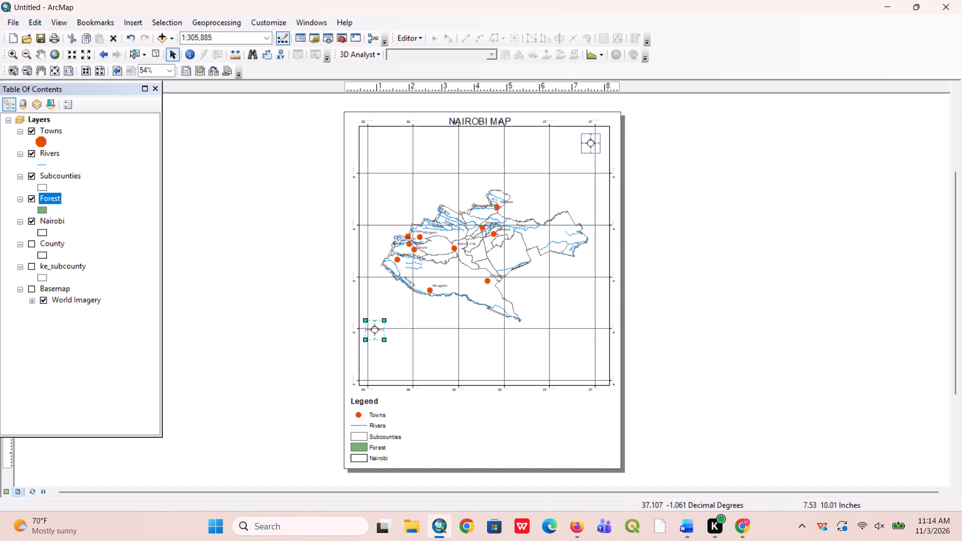
drag(588, 144, 577, 149)
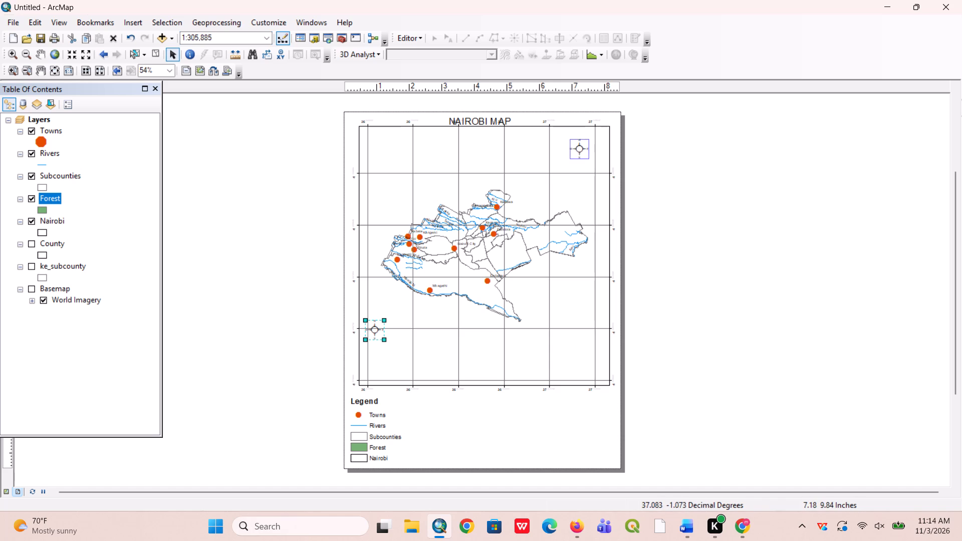
drag(577, 149, 580, 161)
click(699, 211)
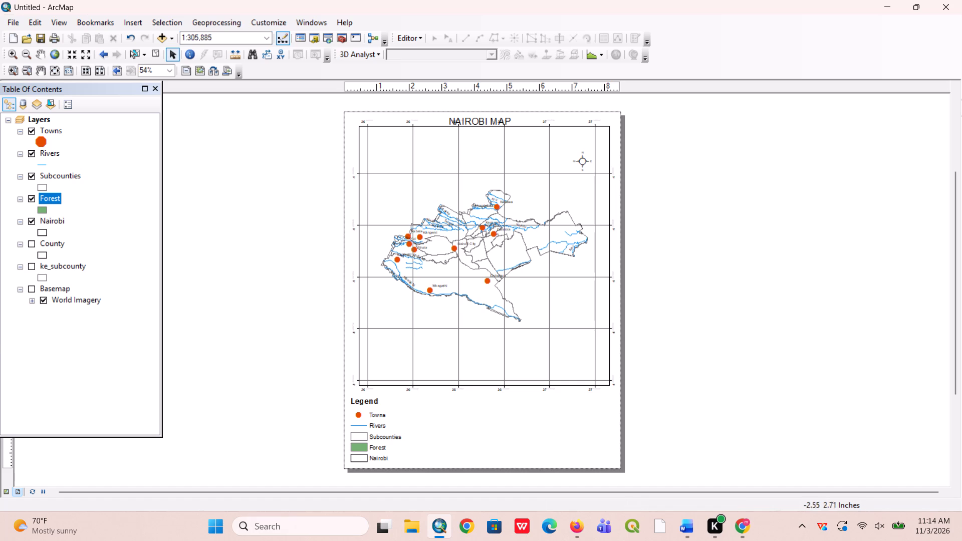
Insert an Alternating Scale Bar 1 scale bar with 4 divisions, kilometers as division units and the unit label positioned below left.
click(130, 25)
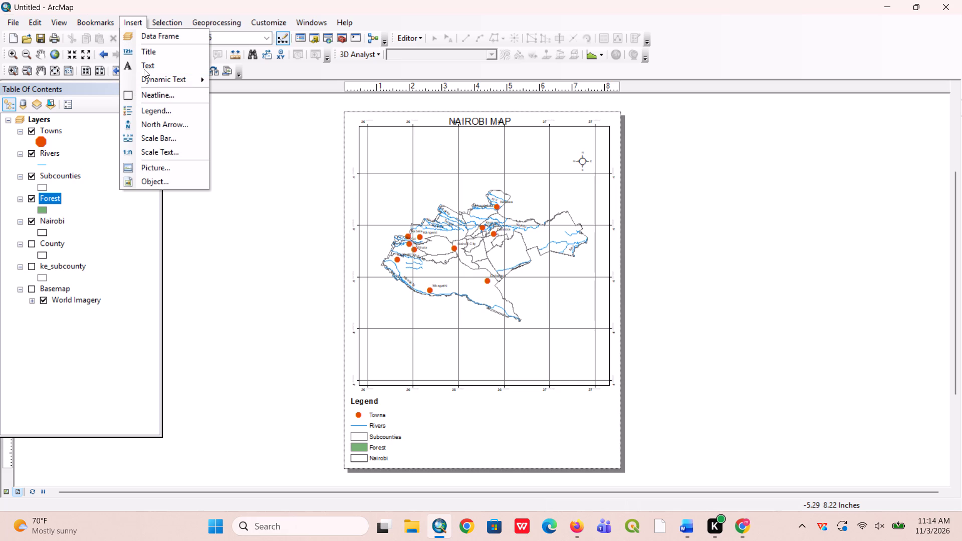
click(158, 140)
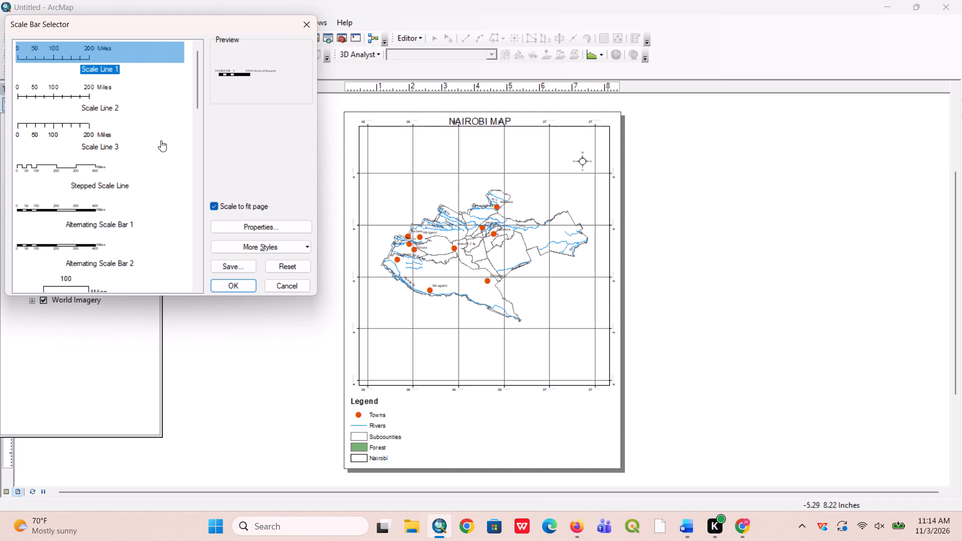
click(80, 203)
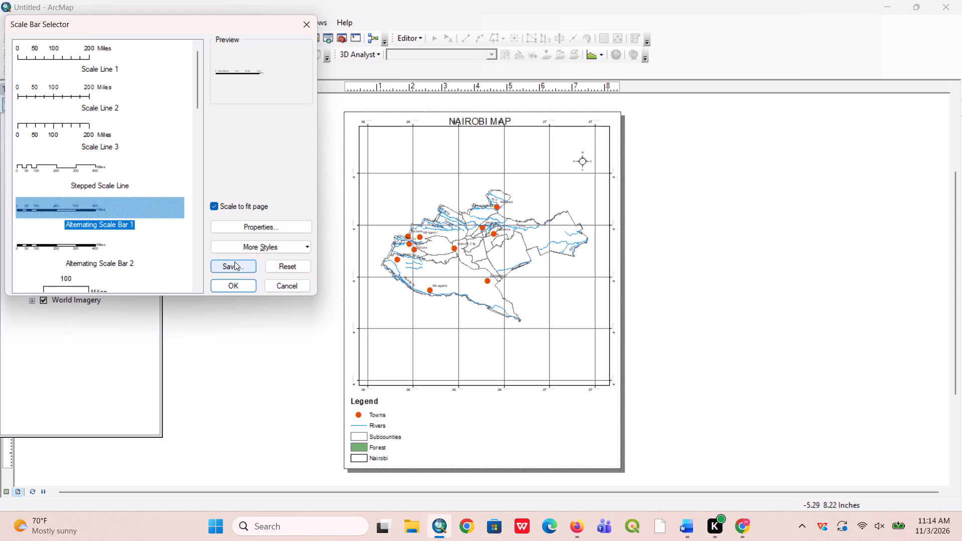
click(264, 227)
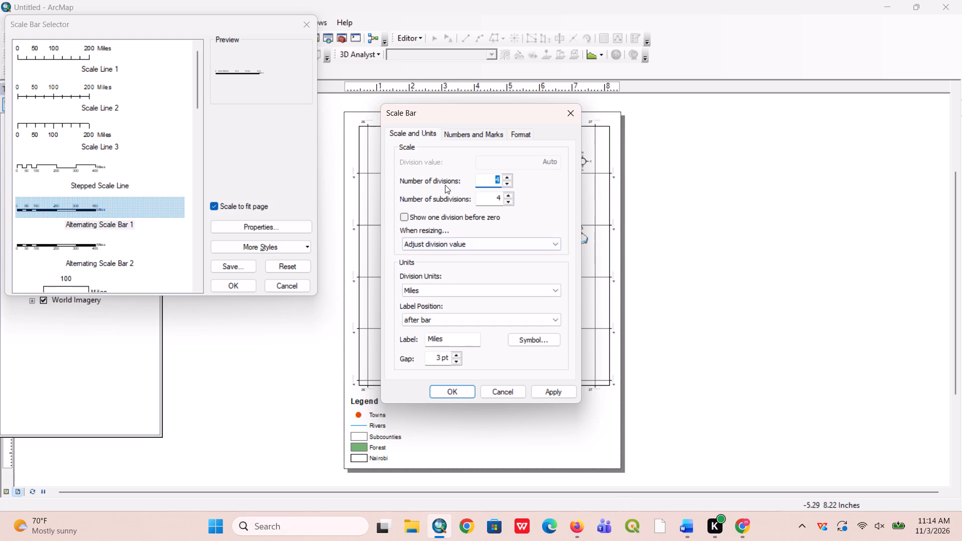
click(509, 186)
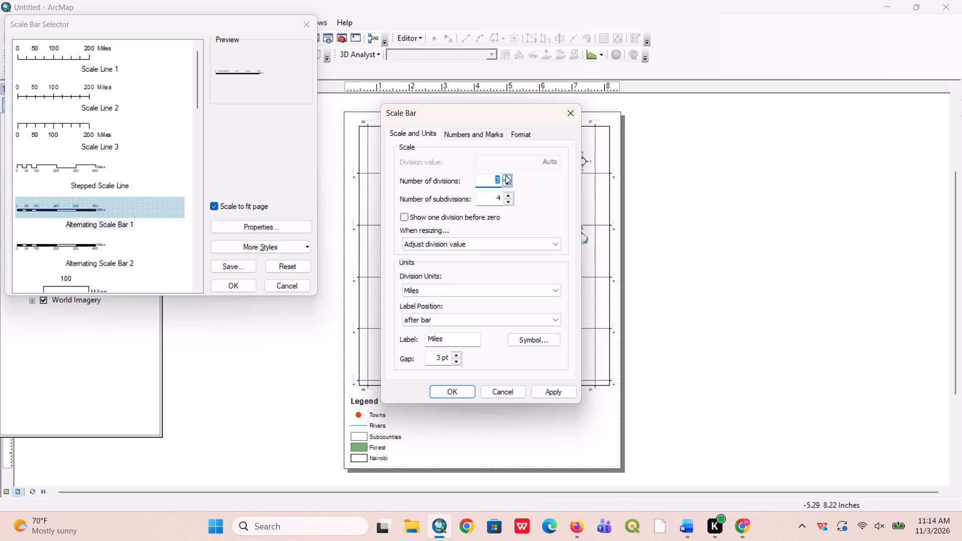
click(506, 175)
click(558, 286)
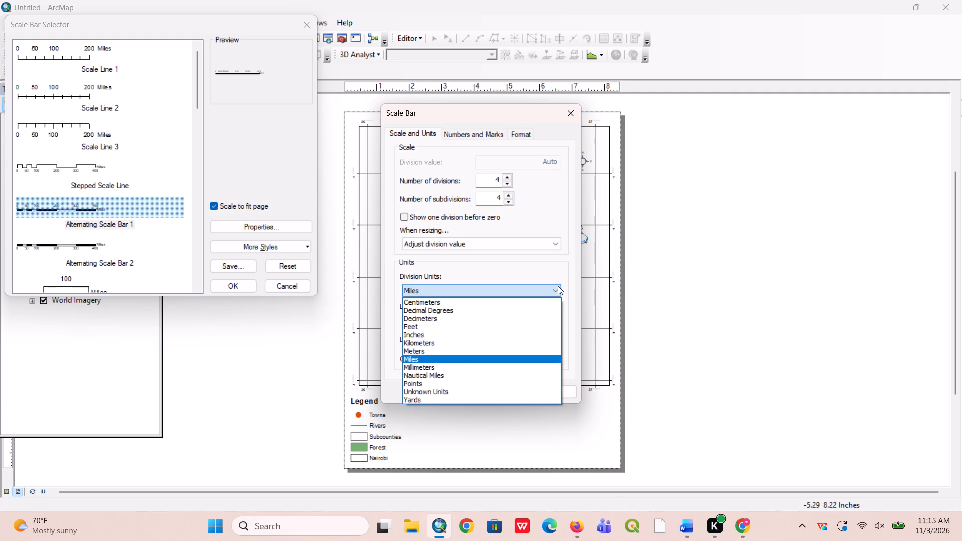
click(452, 351)
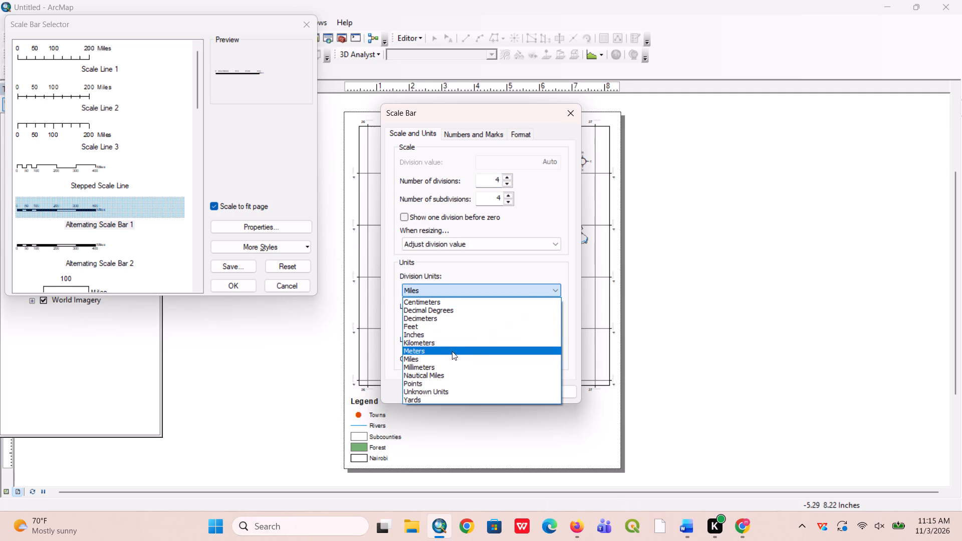
click(557, 292)
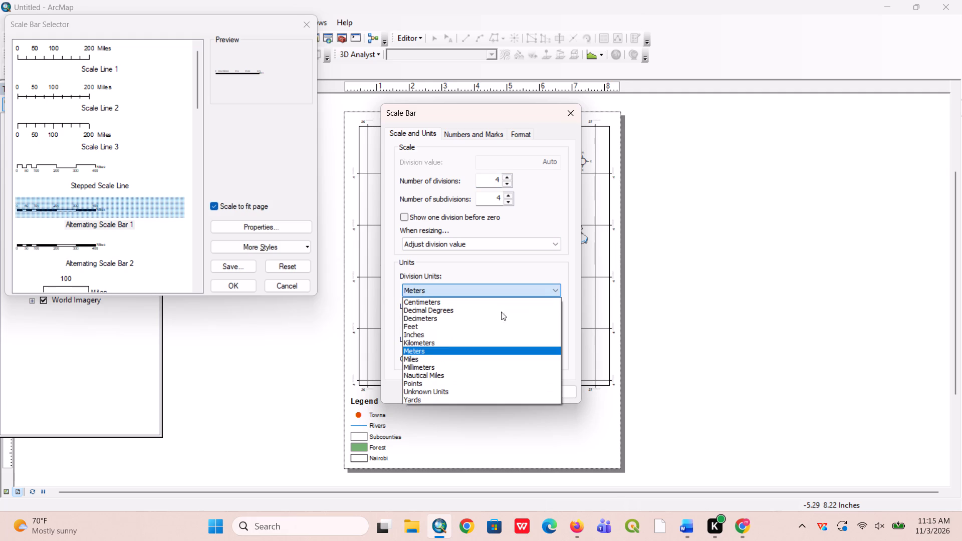
click(451, 348)
click(558, 286)
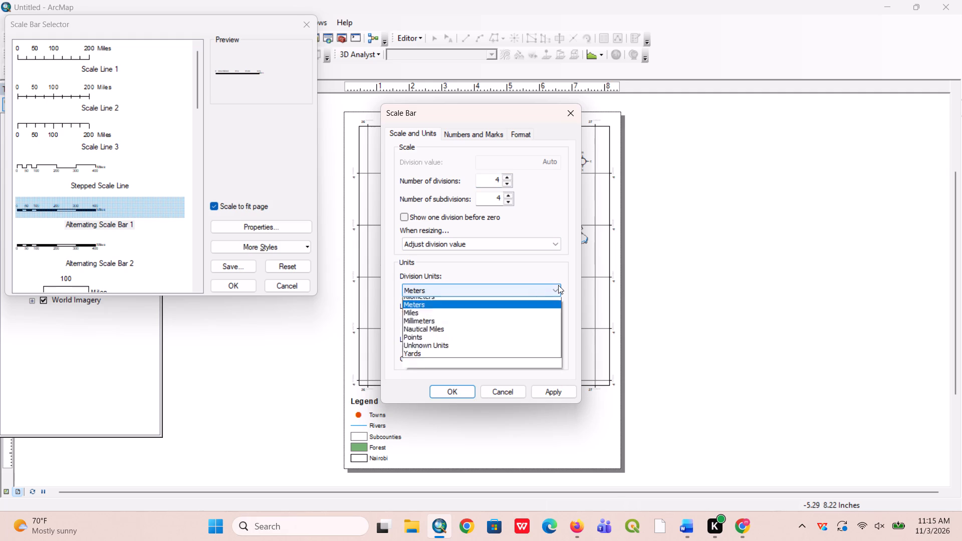
click(482, 339)
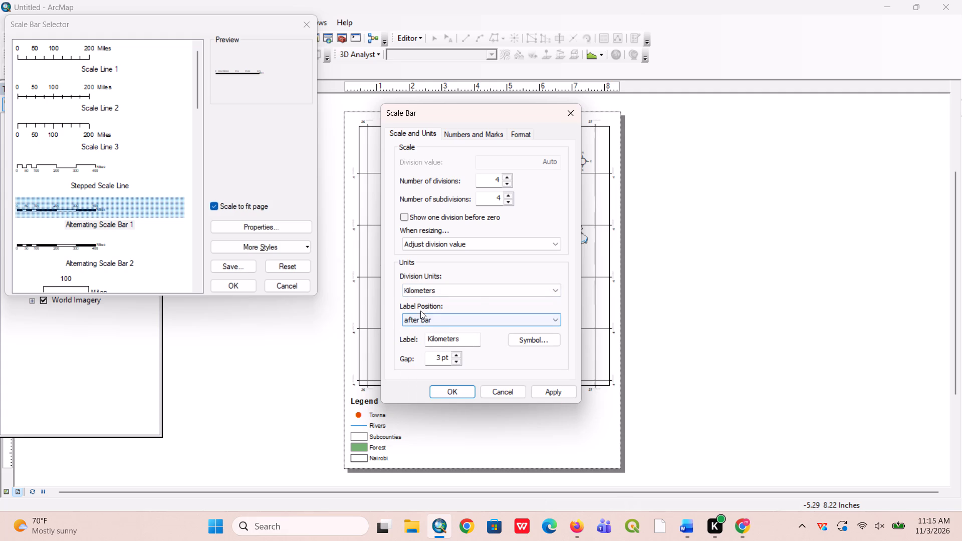
click(555, 318)
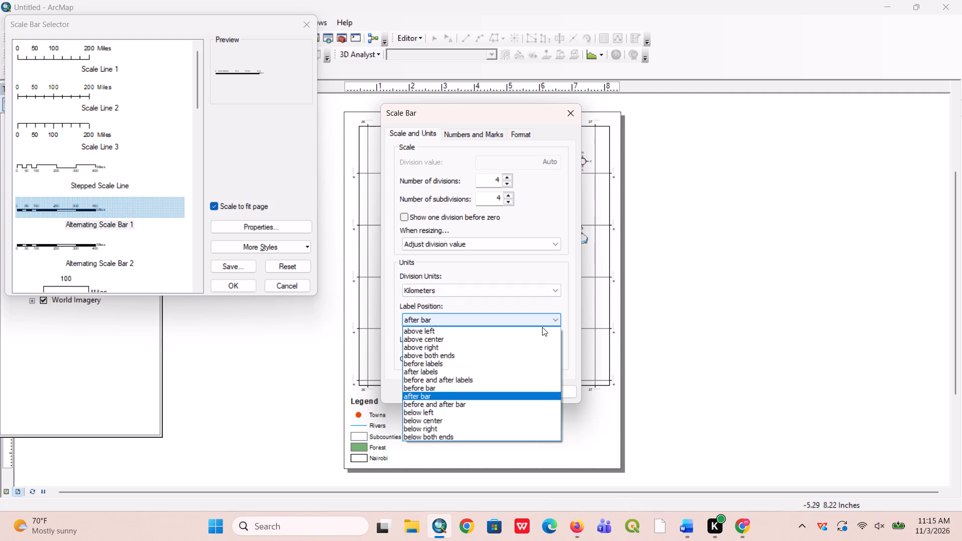
click(450, 416)
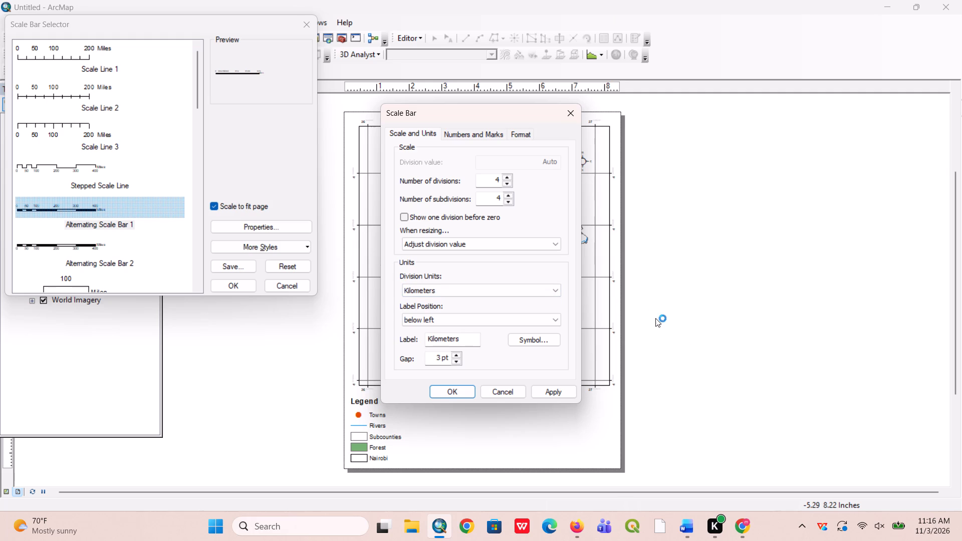
click(564, 393)
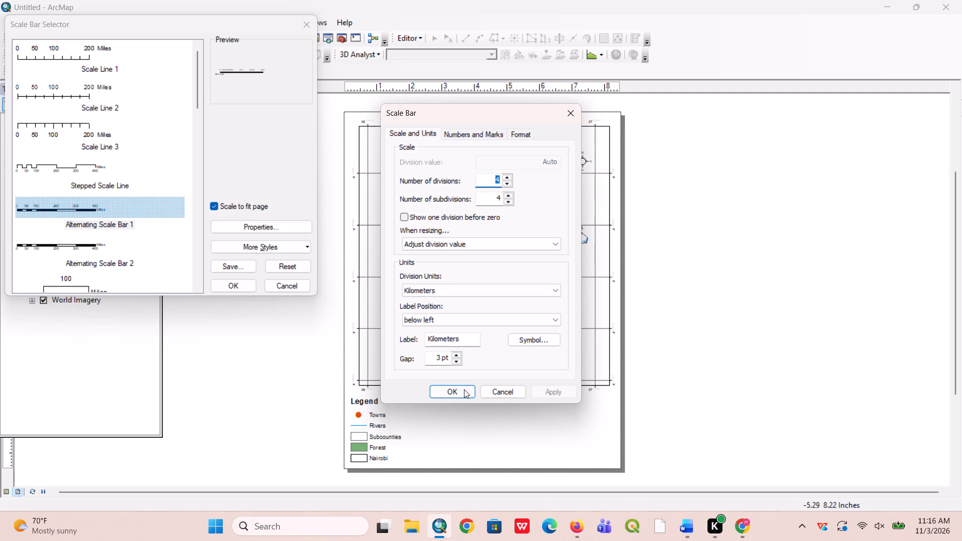
click(458, 390)
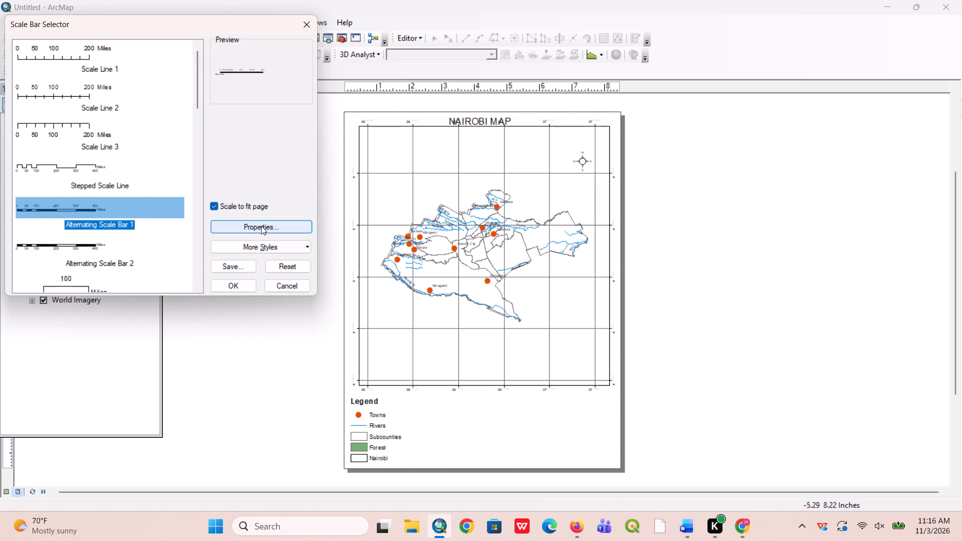
click(229, 289)
Move the scale bar out of the data frame to the bottom center of the page, beside the legend.
drag(495, 300, 498, 311)
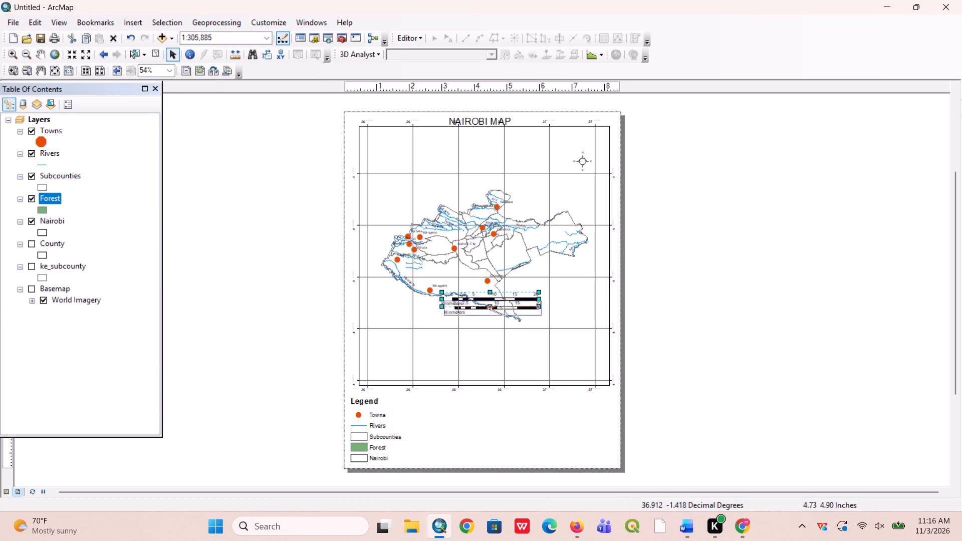
drag(498, 311, 491, 451)
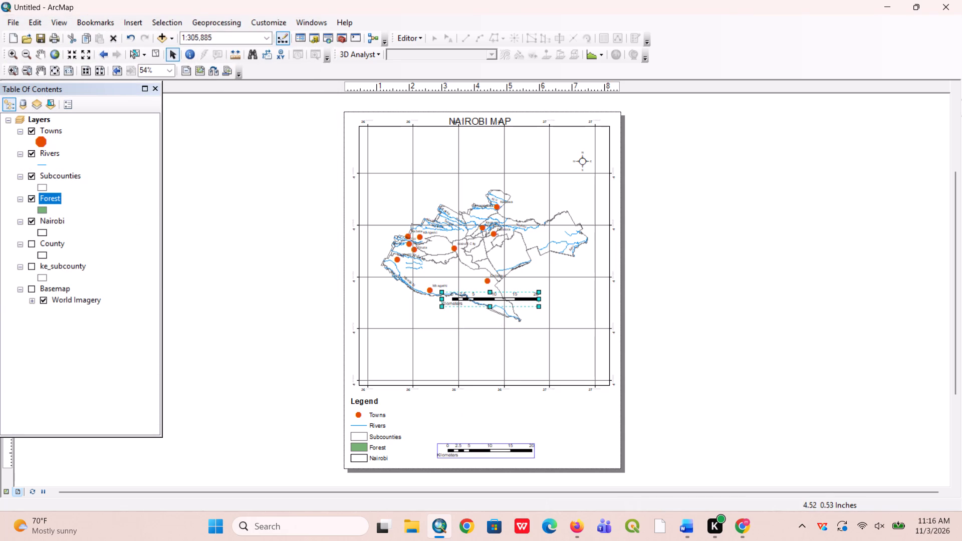
drag(491, 451, 493, 454)
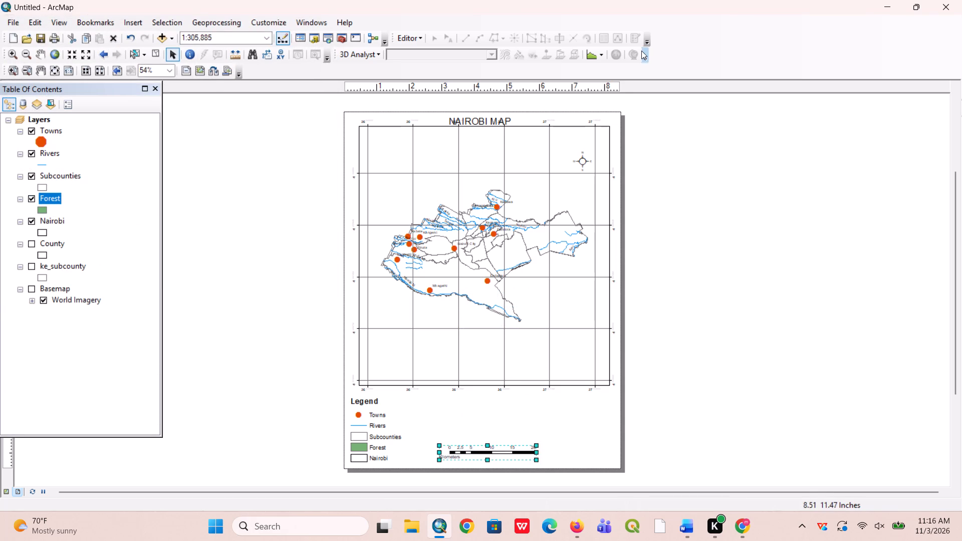
click(587, 154)
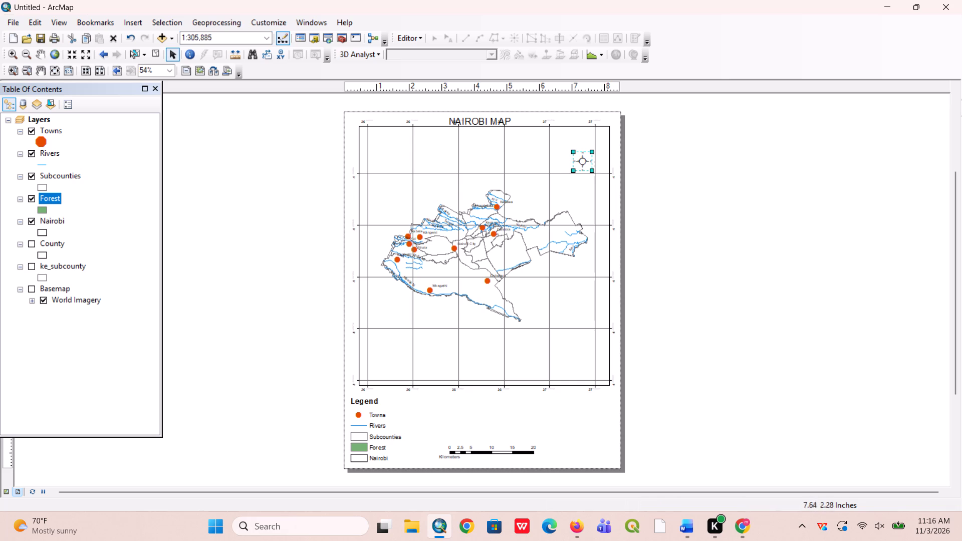
click(600, 409)
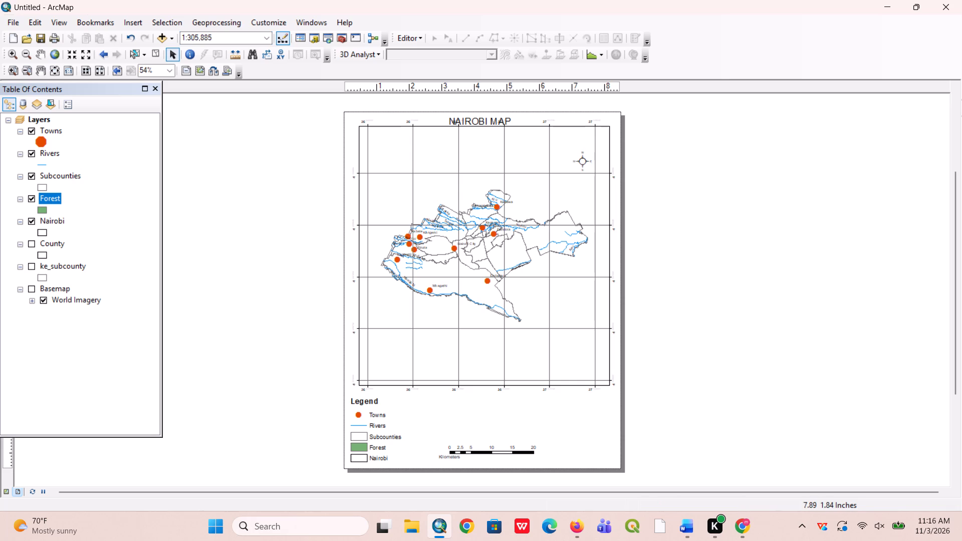
Insert a second north arrow, keeping the preselected compass-star design with N, E, S and W, with its marker size set to 66.
click(134, 20)
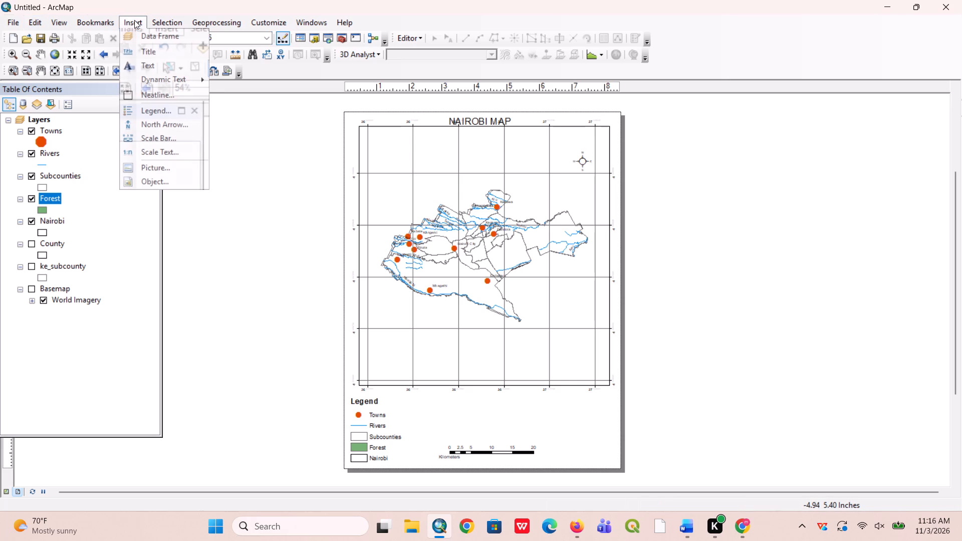
click(169, 128)
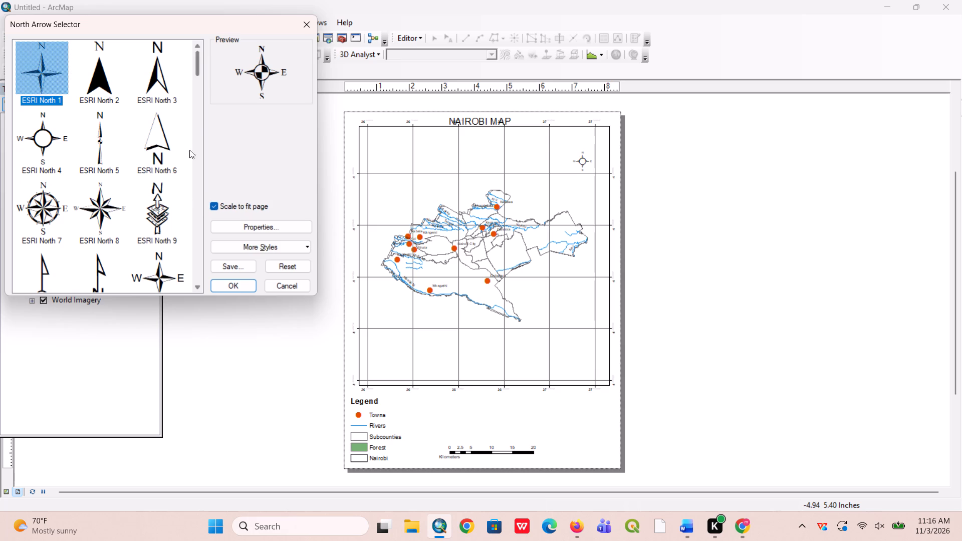
click(273, 227)
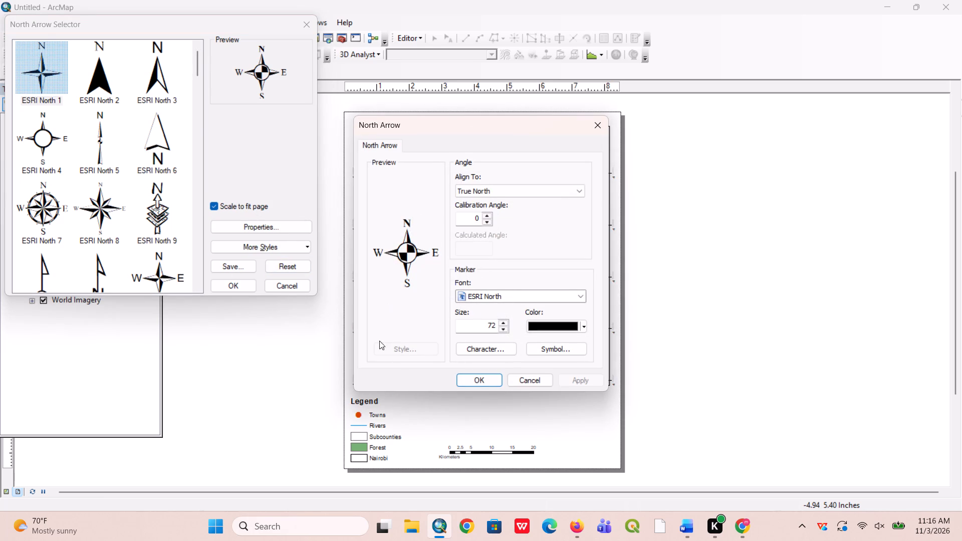
click(505, 330)
click(505, 330)
triple_click(505, 330)
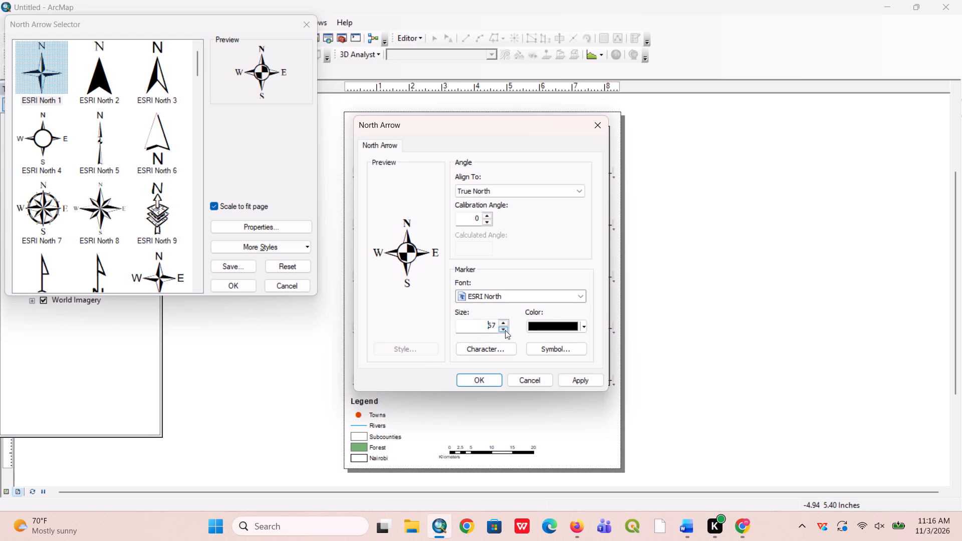
click(505, 330)
click(572, 380)
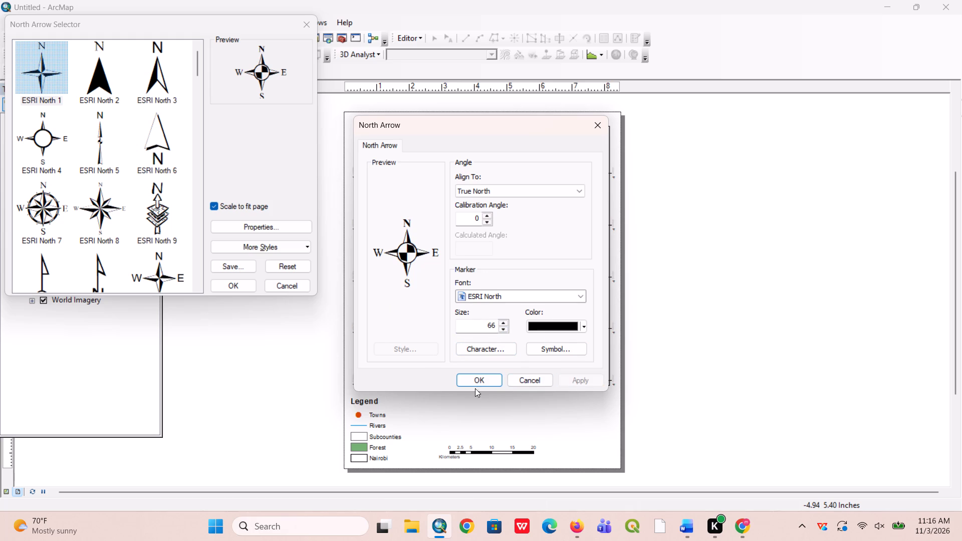
click(474, 380)
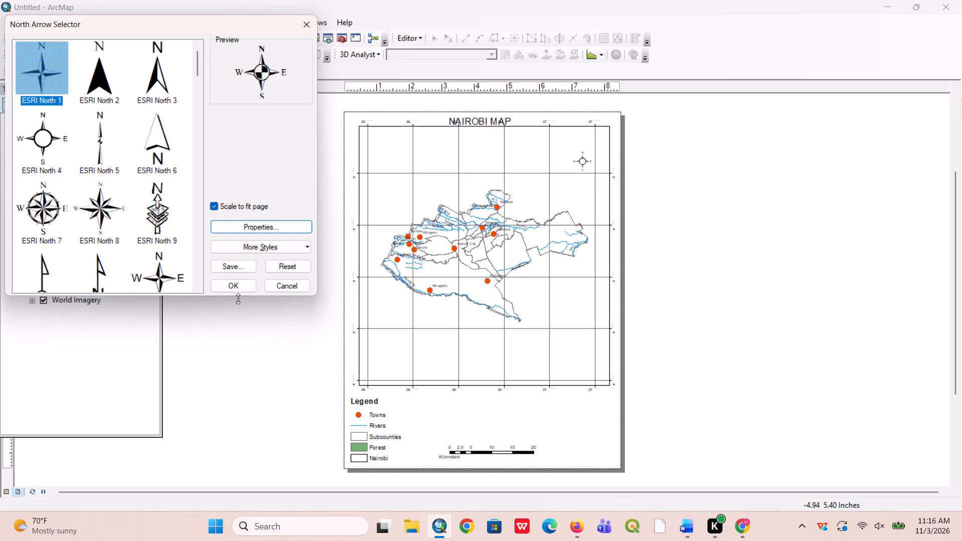
click(237, 282)
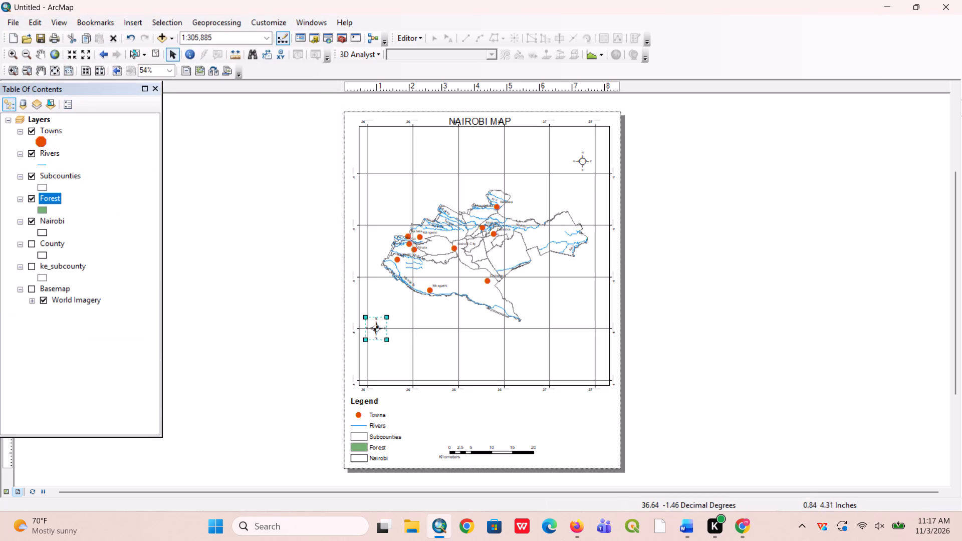
Move the new north arrow below the data frame to the page's lower-right corner and enlarge it to fill the space there.
drag(372, 329, 587, 453)
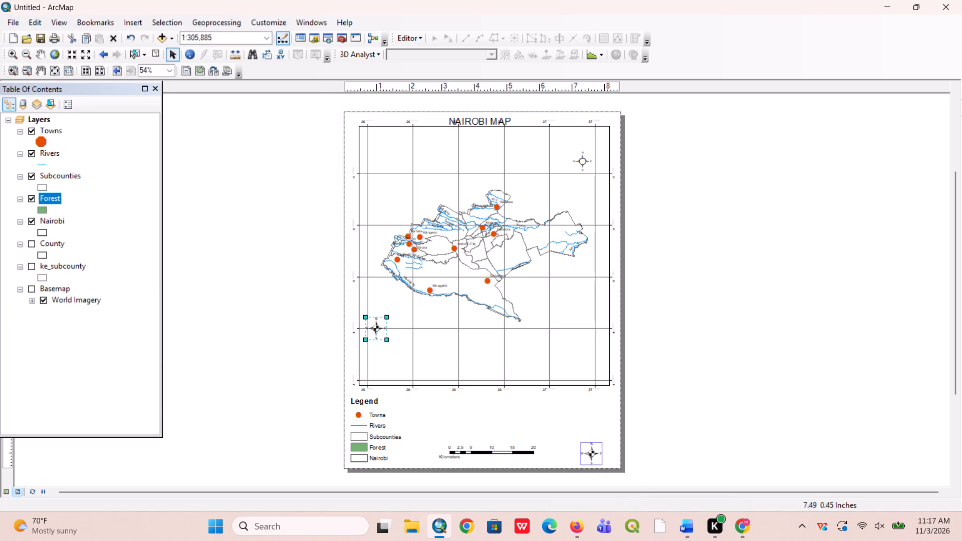
drag(587, 453, 586, 453)
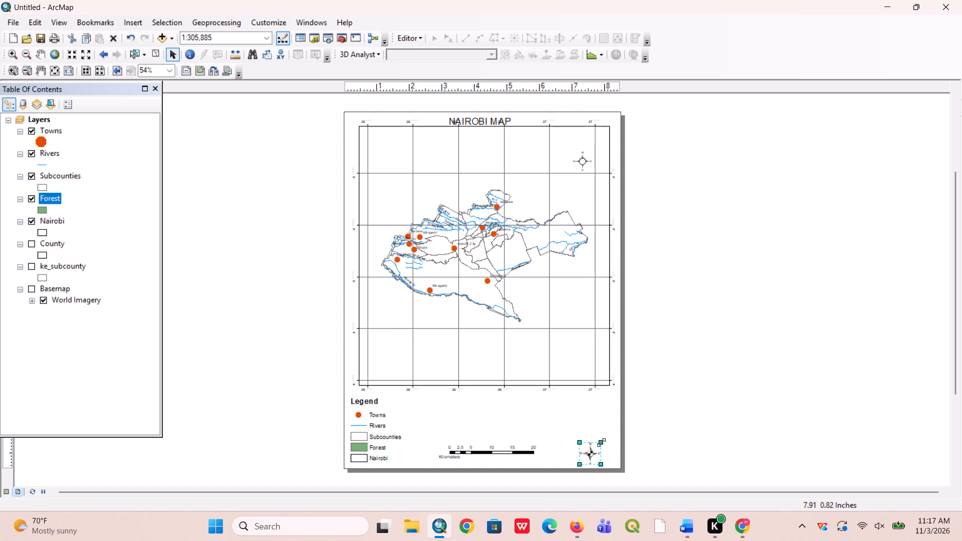
drag(601, 442, 614, 392)
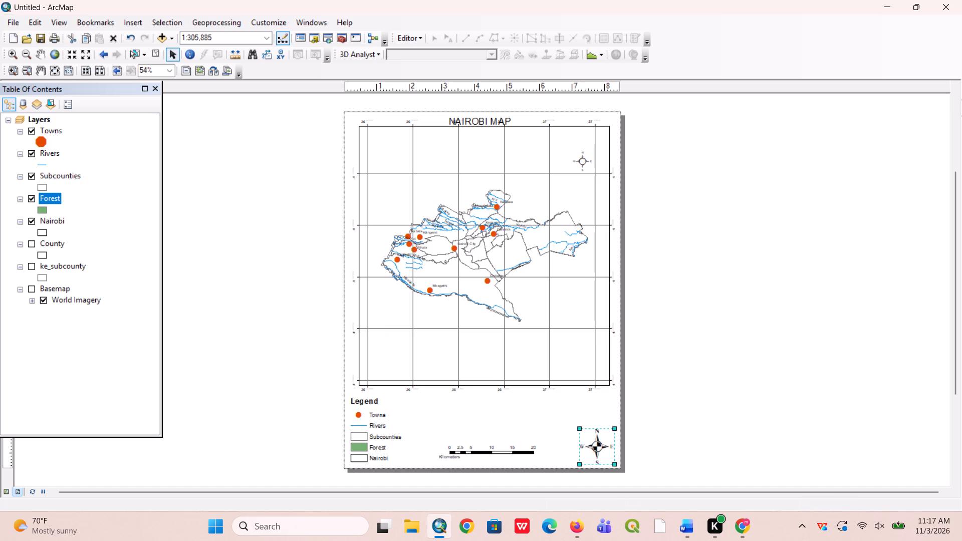
drag(579, 428, 579, 427)
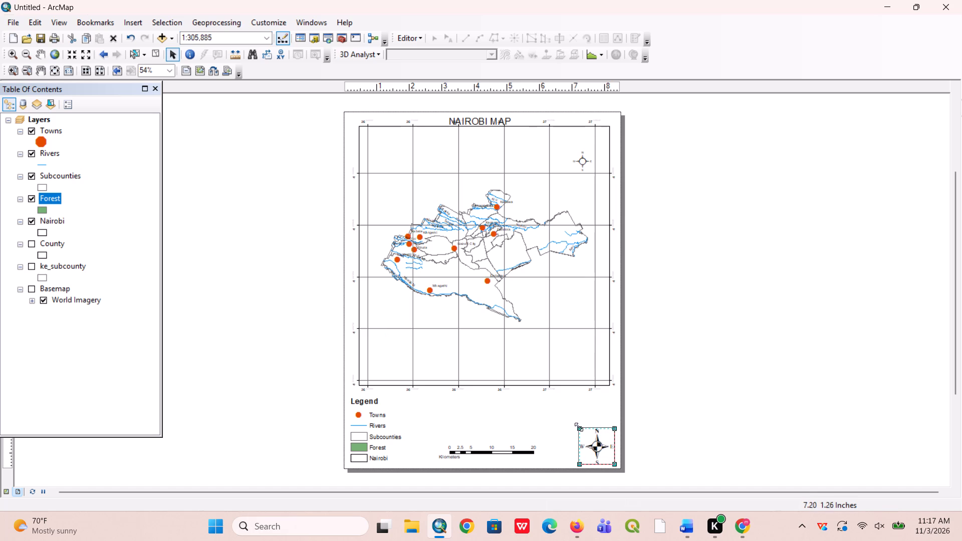
drag(579, 427, 570, 404)
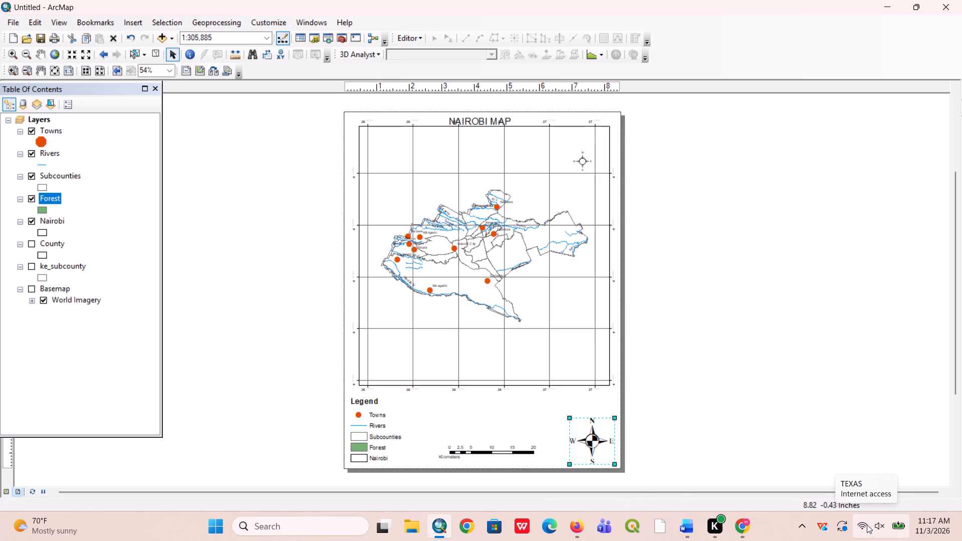
click(541, 407)
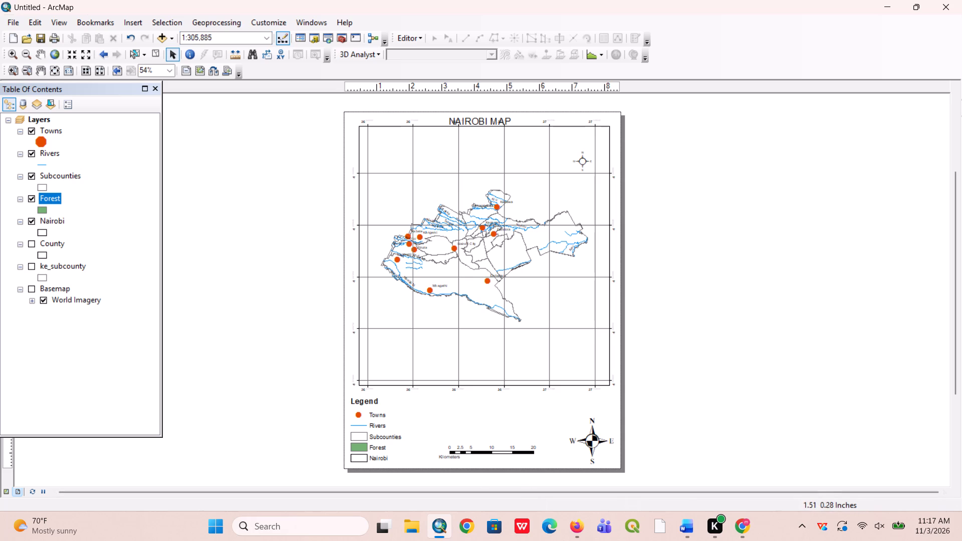
Insert a scale text into the layout using the Centimeters = Kilometers style.
click(132, 23)
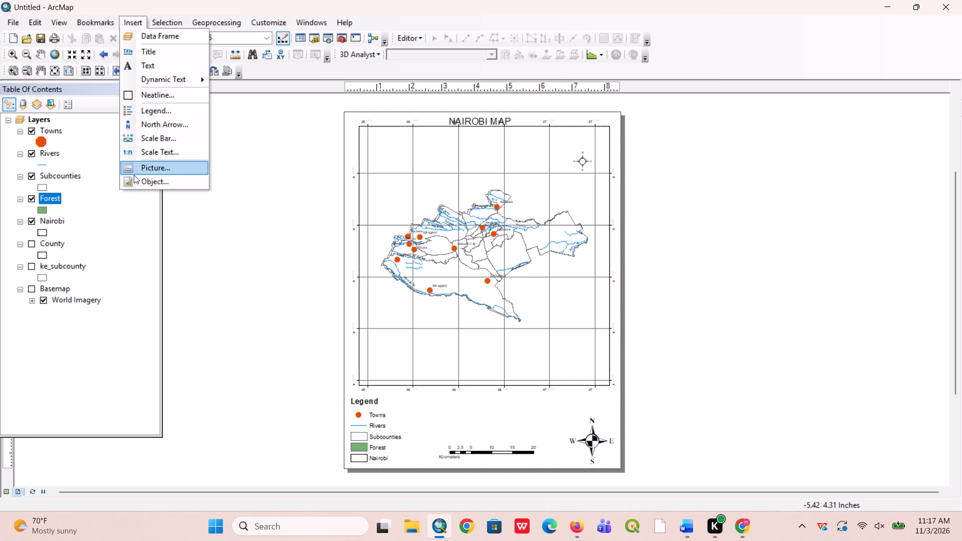
click(171, 151)
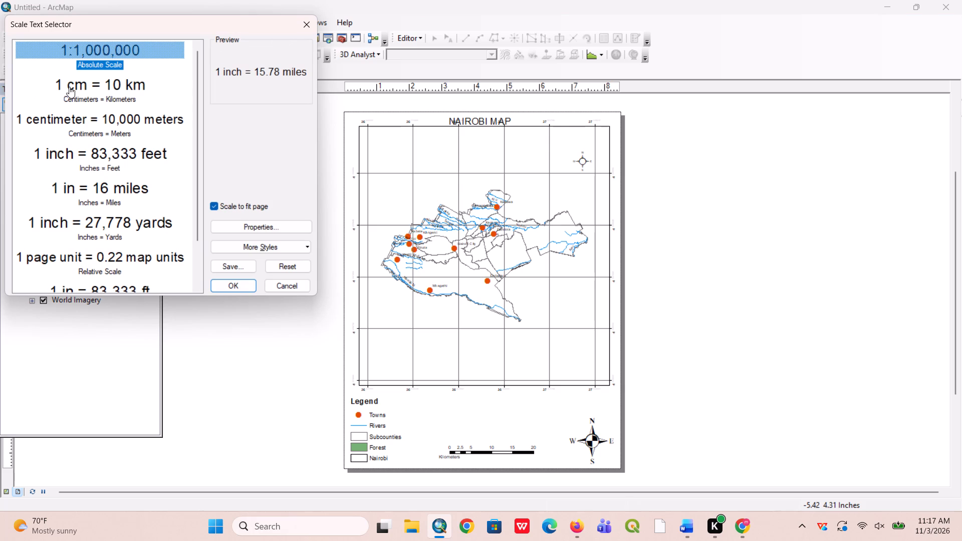
click(130, 82)
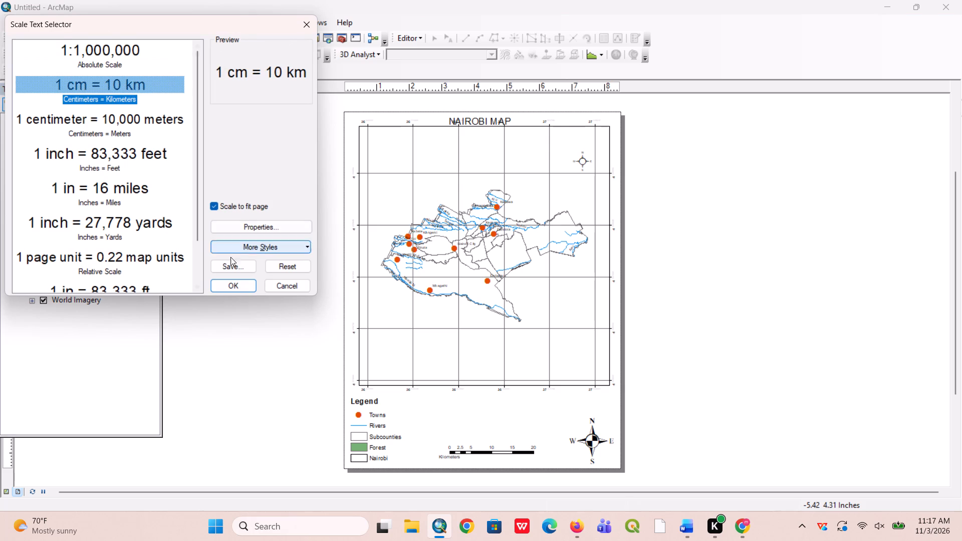
click(237, 285)
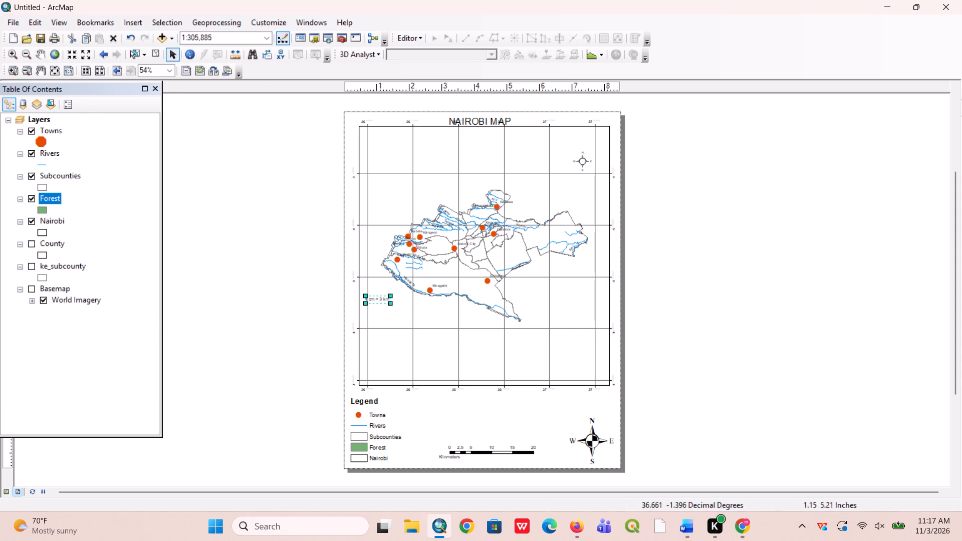
Move the scale text out of the data frame to just above the scale bar and enlarge it slightly.
drag(379, 300, 502, 433)
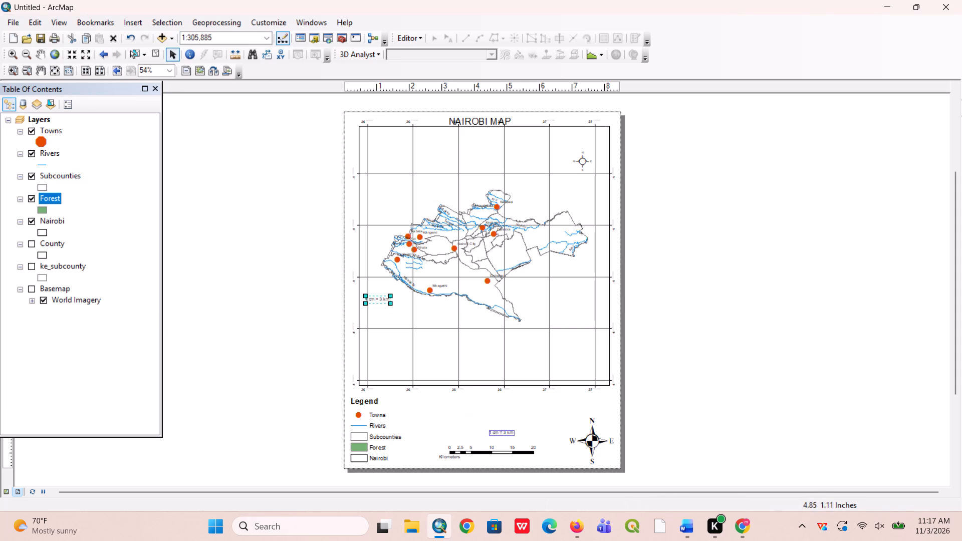
drag(502, 433, 491, 435)
click(534, 420)
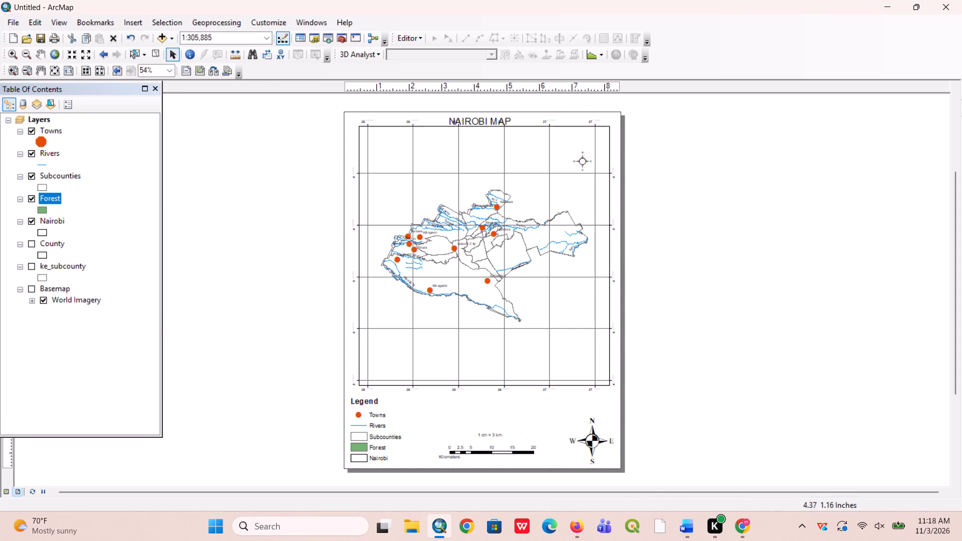
click(486, 431)
drag(504, 431, 513, 418)
drag(513, 418, 517, 414)
click(556, 405)
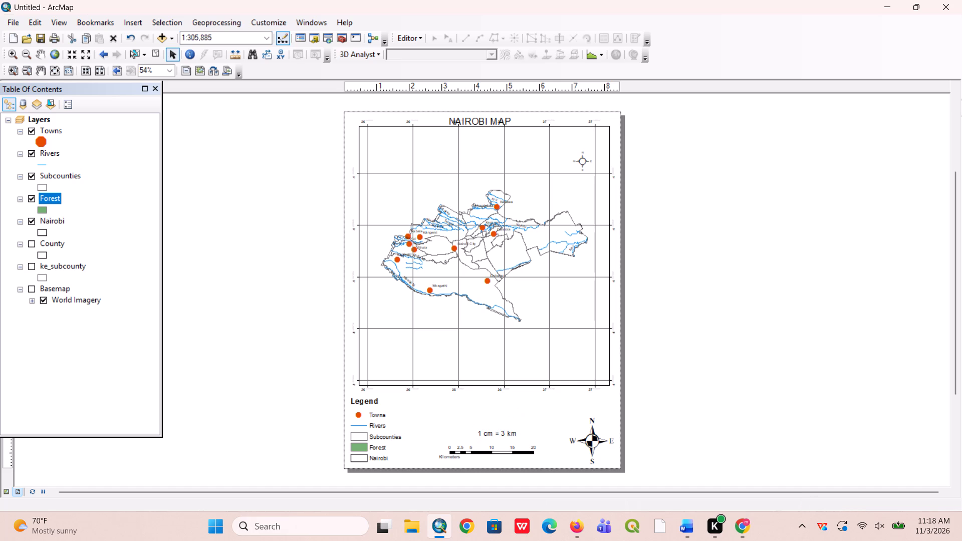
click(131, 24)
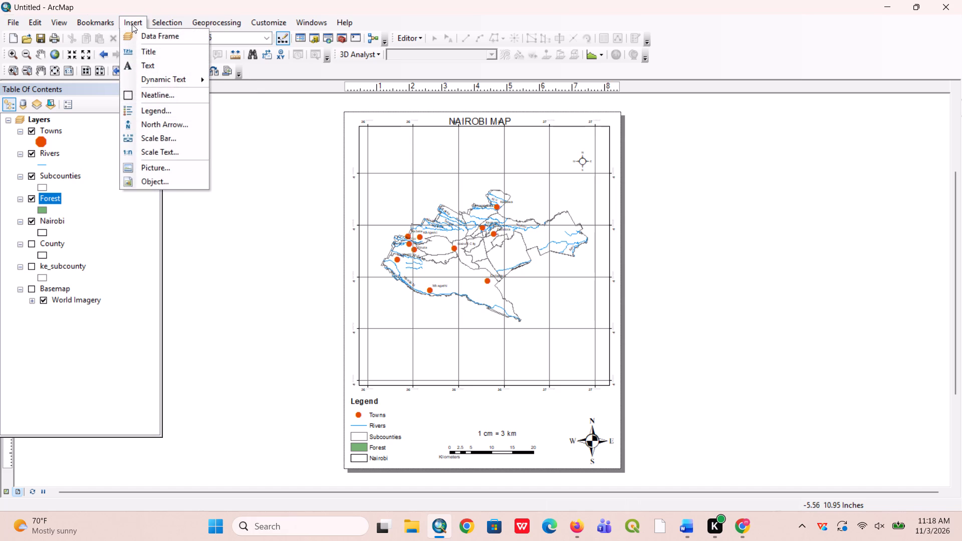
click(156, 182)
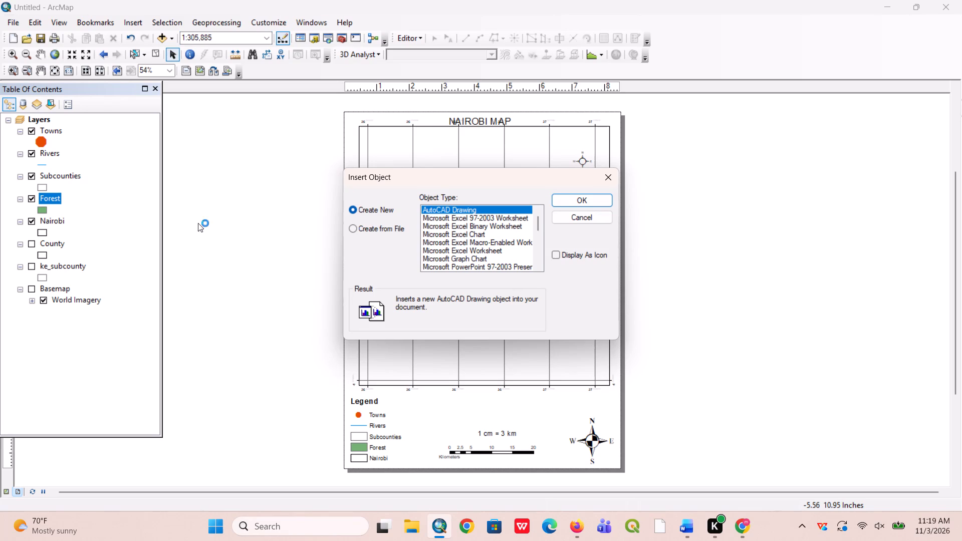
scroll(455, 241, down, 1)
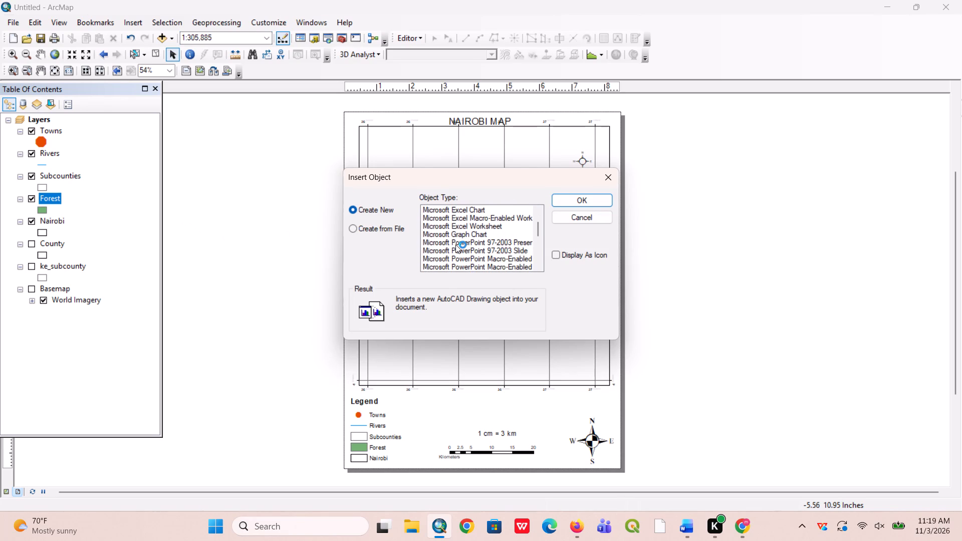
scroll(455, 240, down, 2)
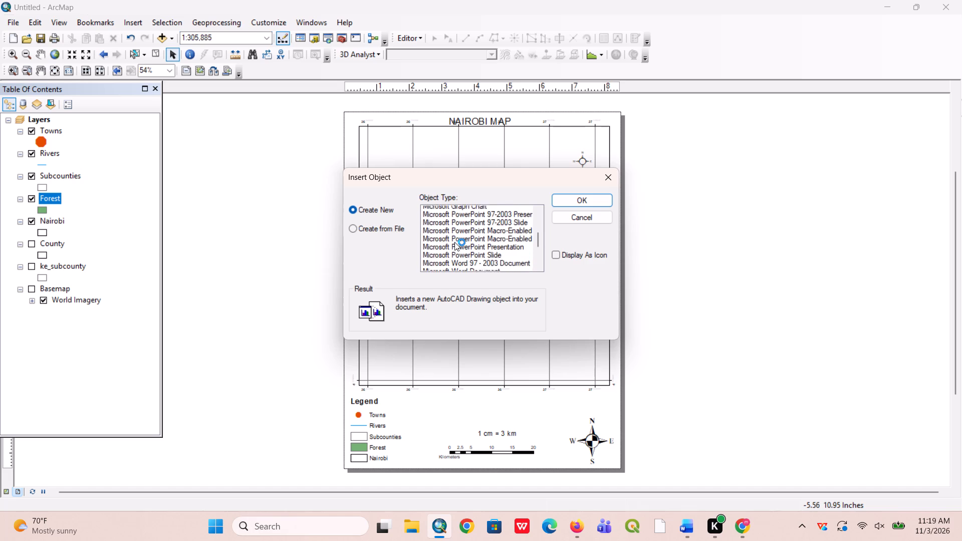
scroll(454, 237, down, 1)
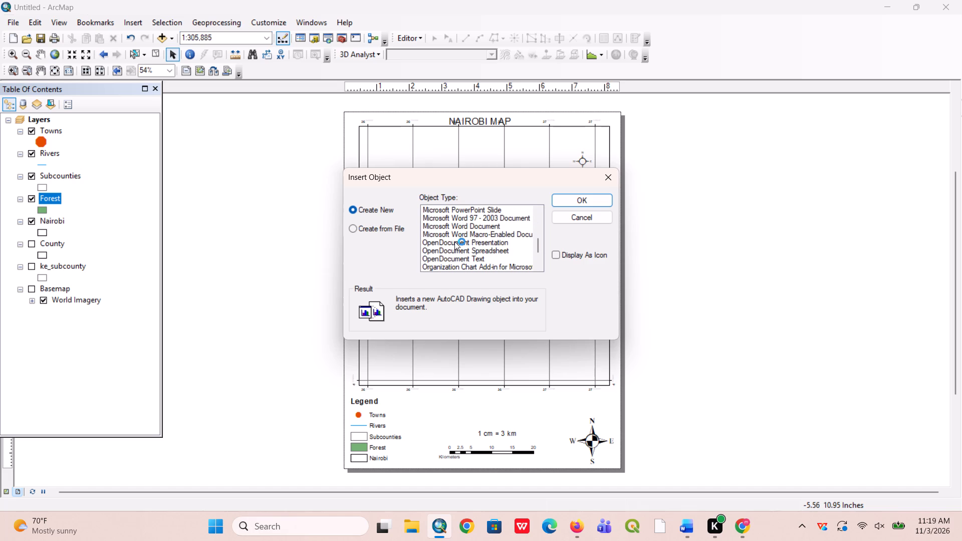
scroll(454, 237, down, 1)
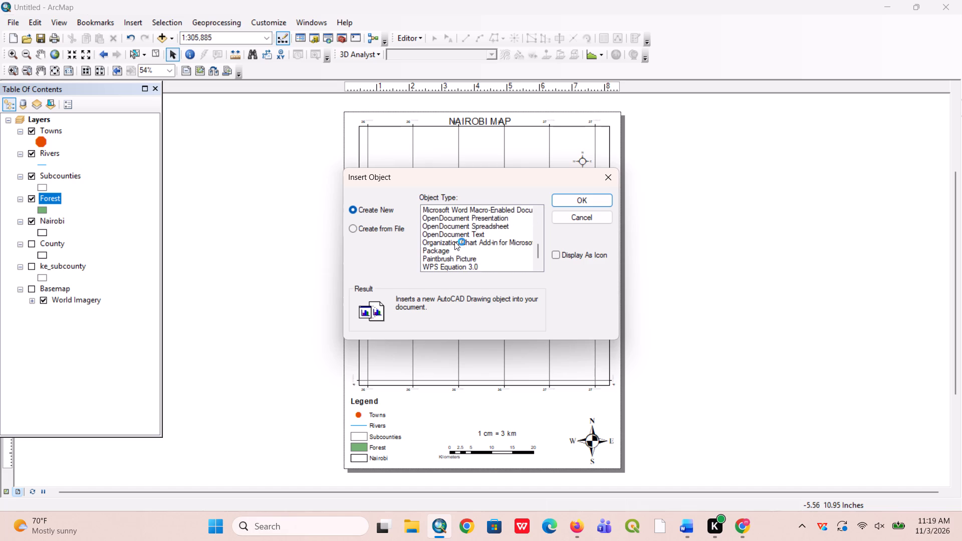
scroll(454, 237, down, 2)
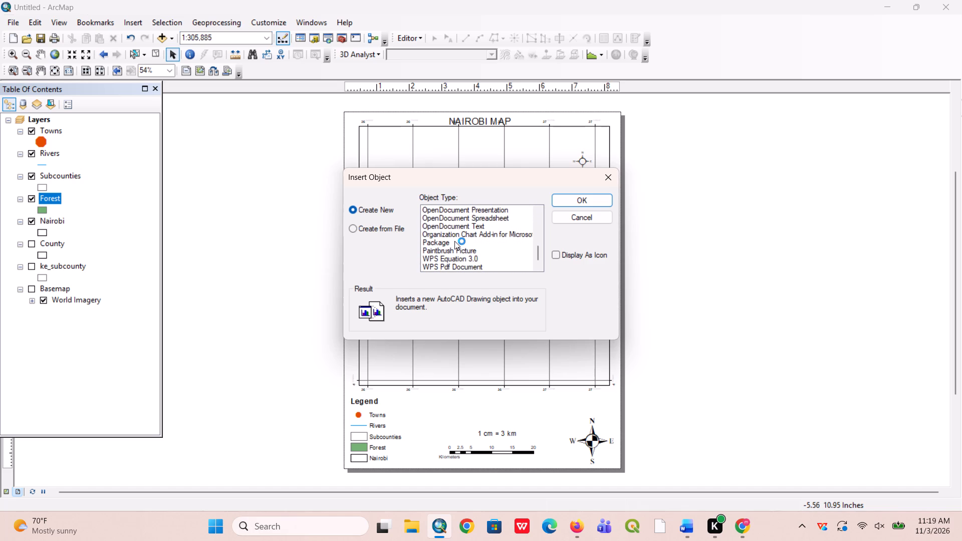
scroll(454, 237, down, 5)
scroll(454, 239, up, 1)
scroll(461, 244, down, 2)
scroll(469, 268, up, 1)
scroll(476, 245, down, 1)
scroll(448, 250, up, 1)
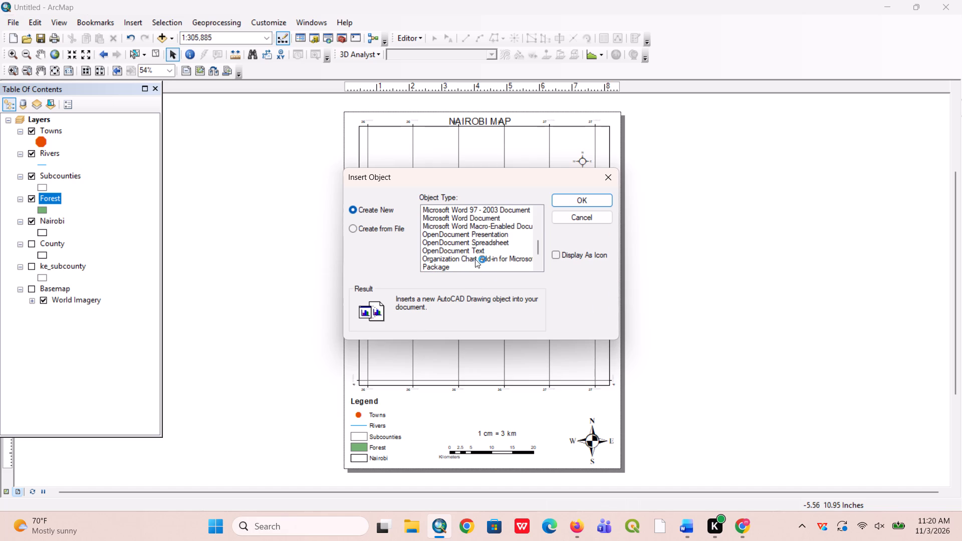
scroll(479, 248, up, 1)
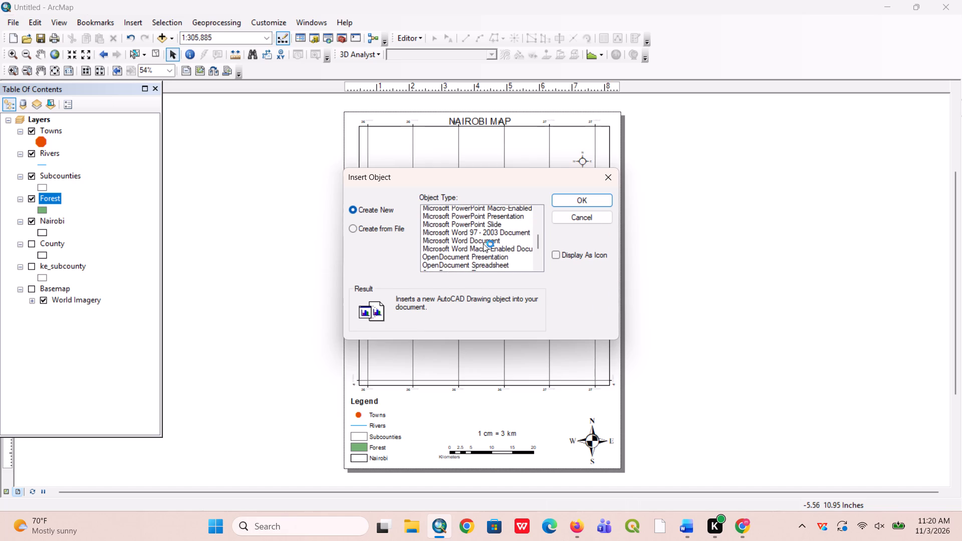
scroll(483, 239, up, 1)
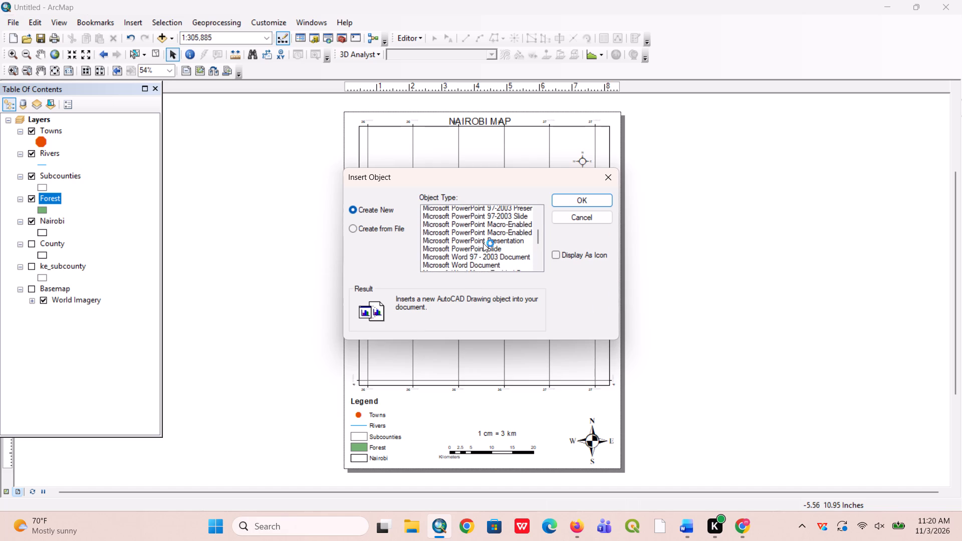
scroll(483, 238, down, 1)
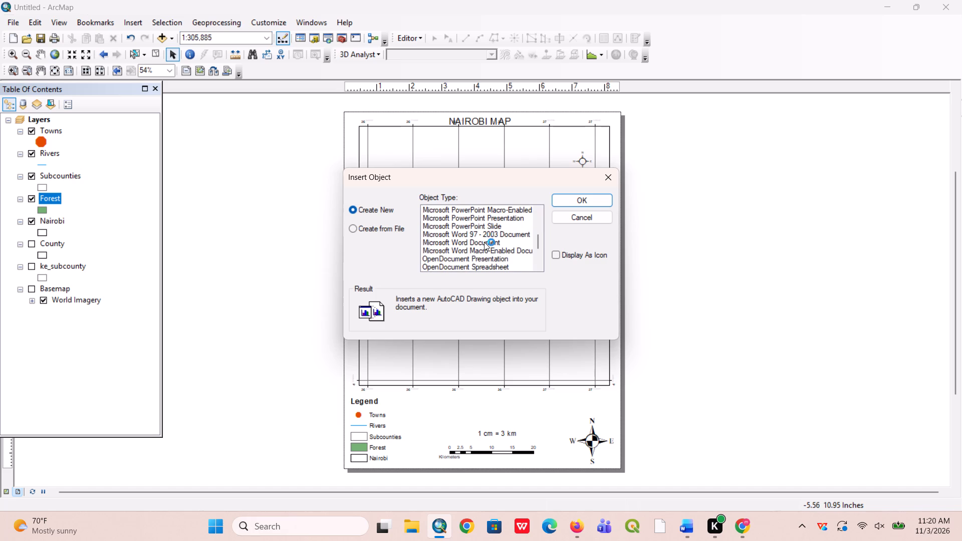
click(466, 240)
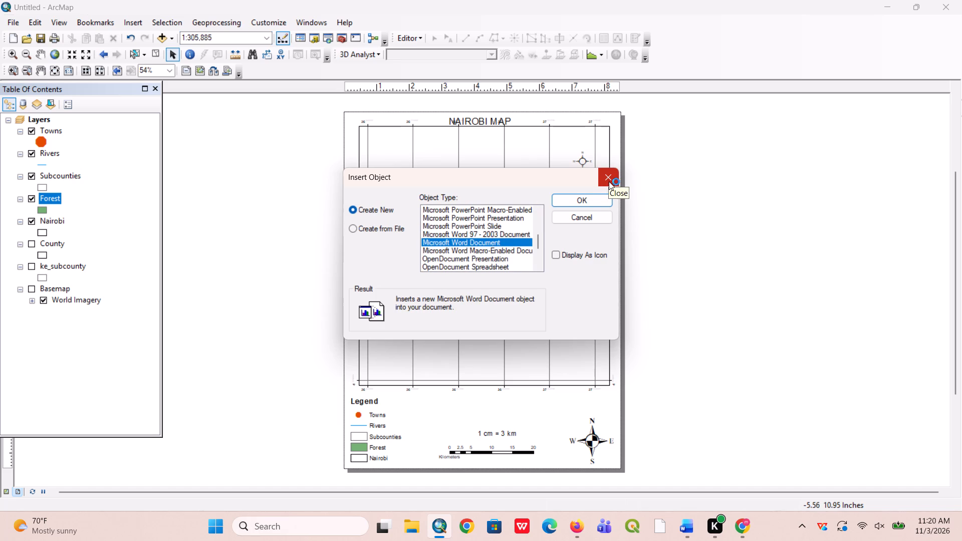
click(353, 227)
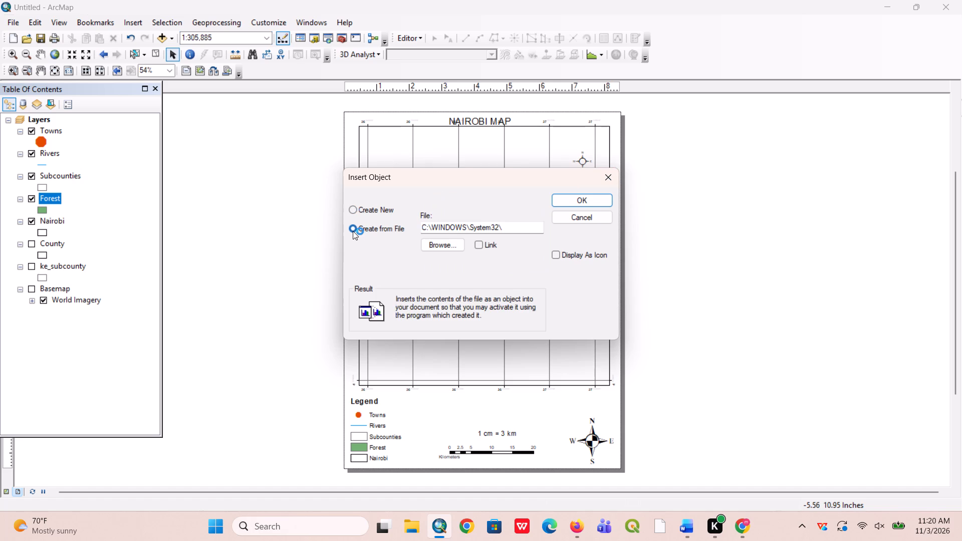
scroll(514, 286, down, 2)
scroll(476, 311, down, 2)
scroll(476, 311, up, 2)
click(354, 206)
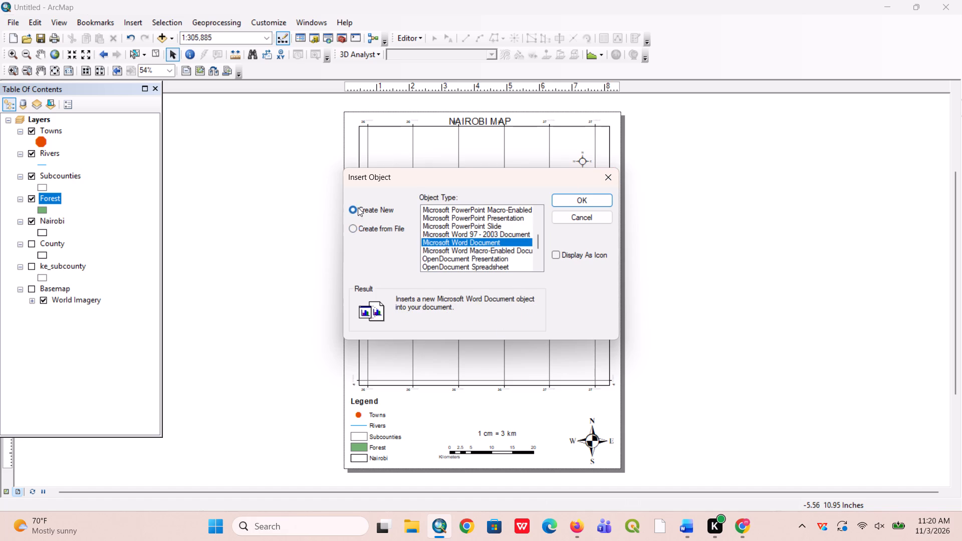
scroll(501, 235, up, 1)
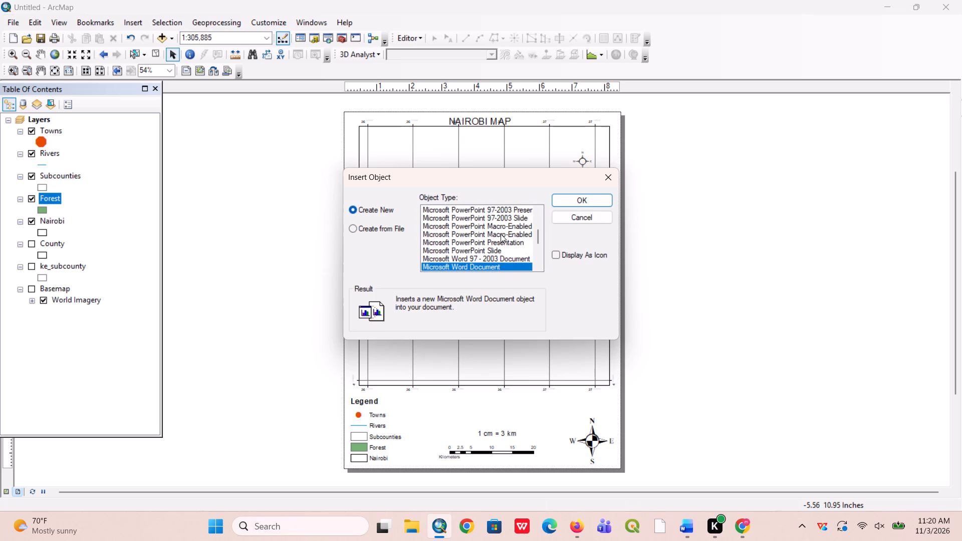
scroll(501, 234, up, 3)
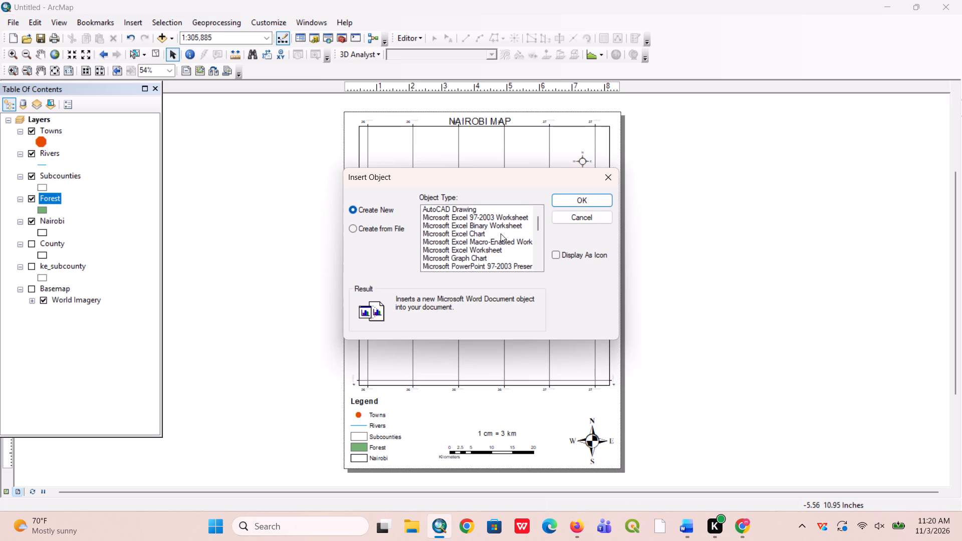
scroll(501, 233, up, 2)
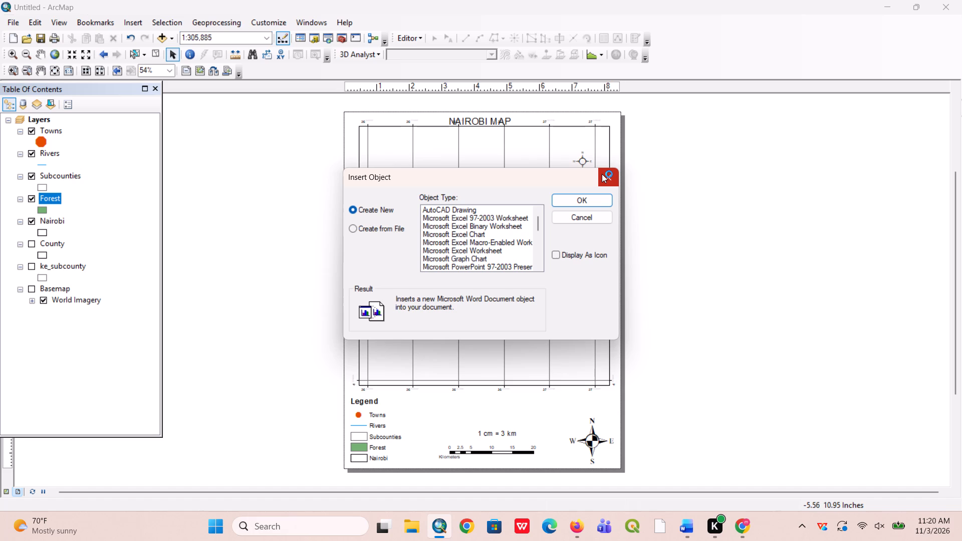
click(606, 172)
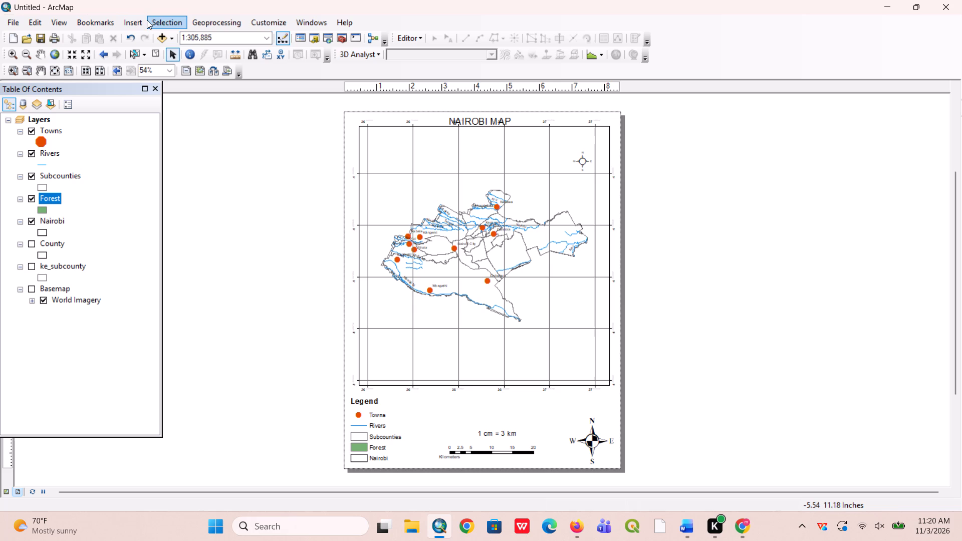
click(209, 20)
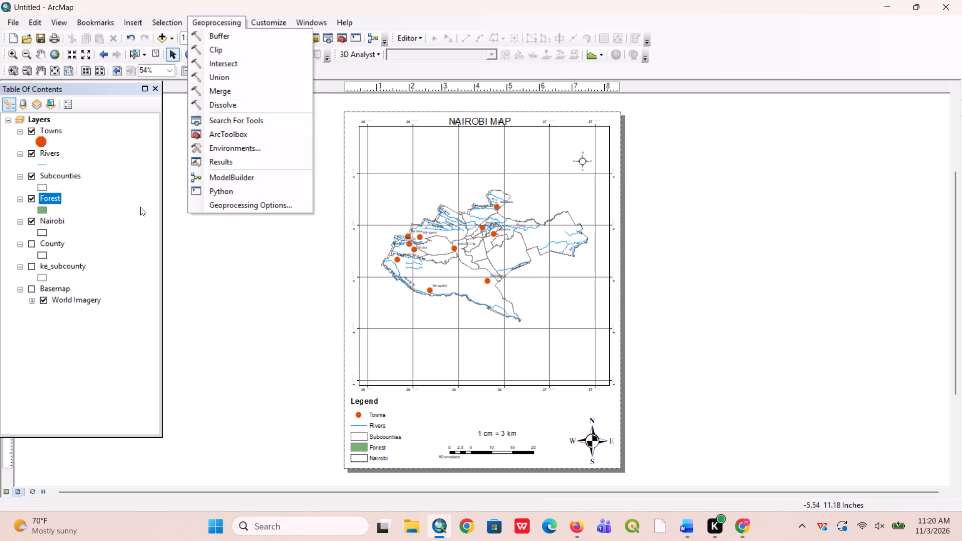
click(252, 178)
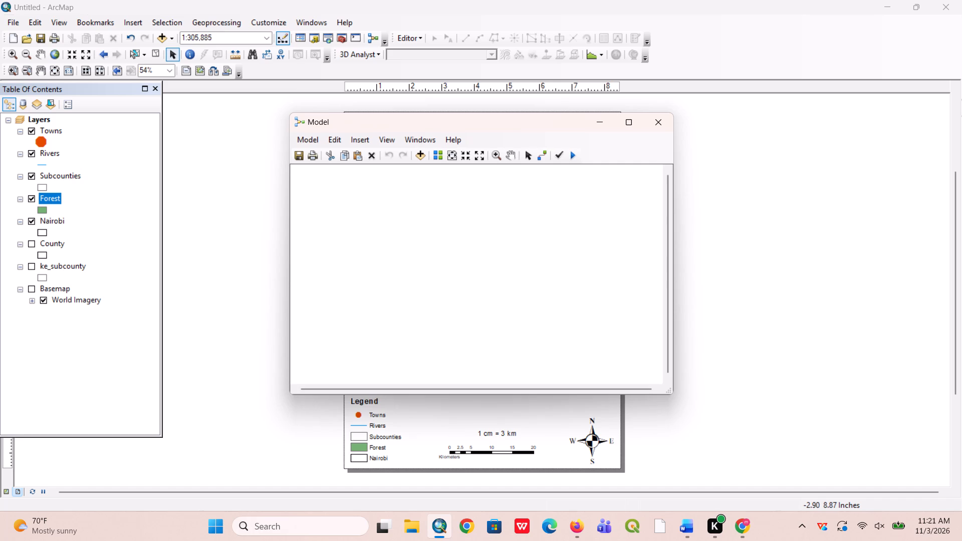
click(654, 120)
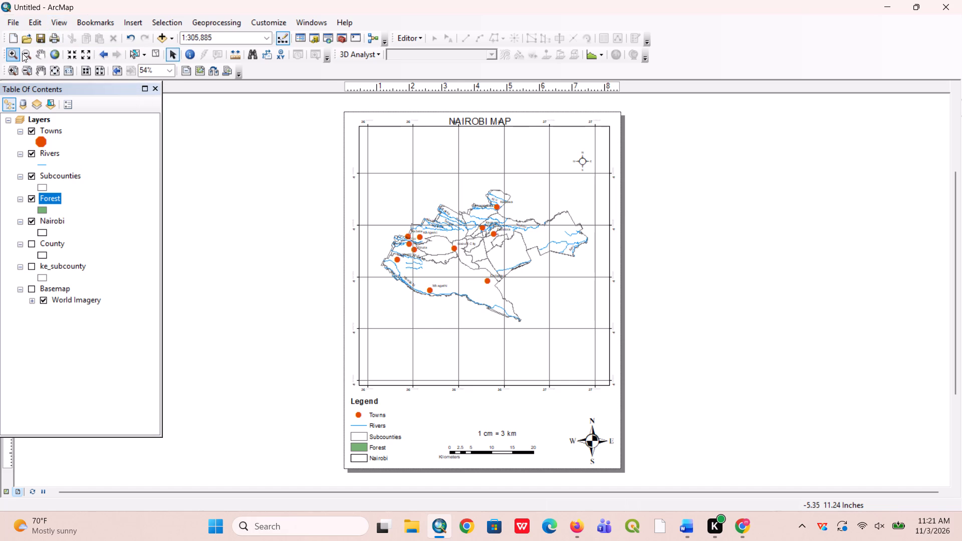
Check the whole Nairobi map layout in print preview, then return to the layout.
click(16, 19)
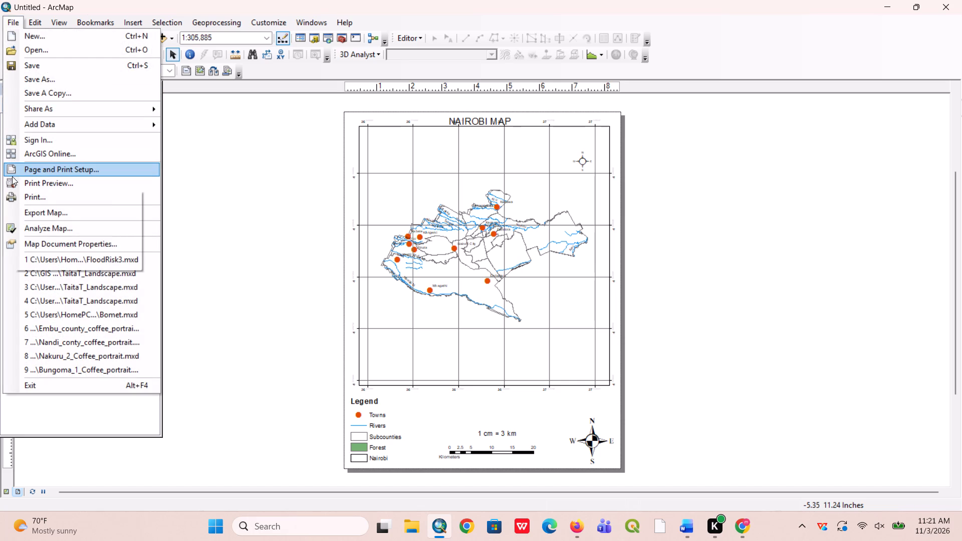
click(39, 181)
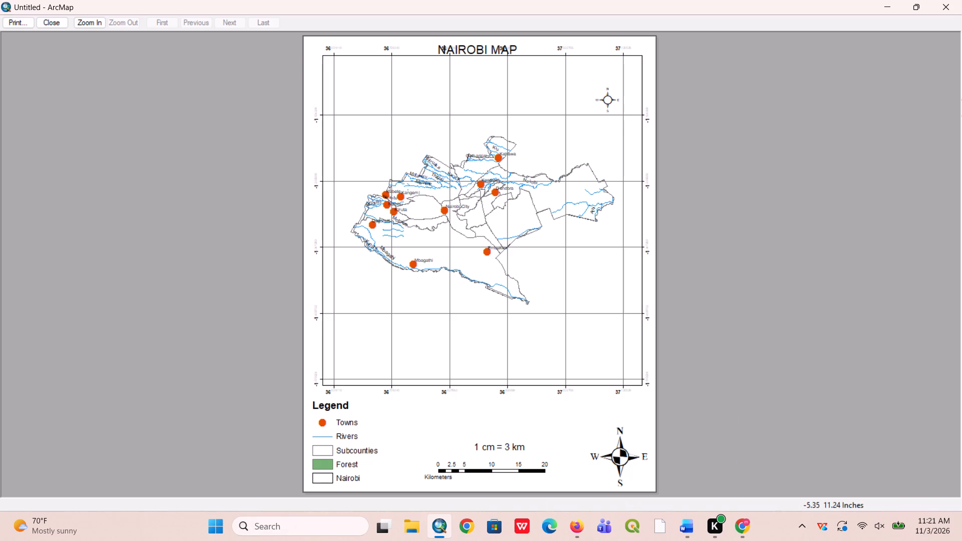
scroll(631, 344, down, 1)
click(55, 21)
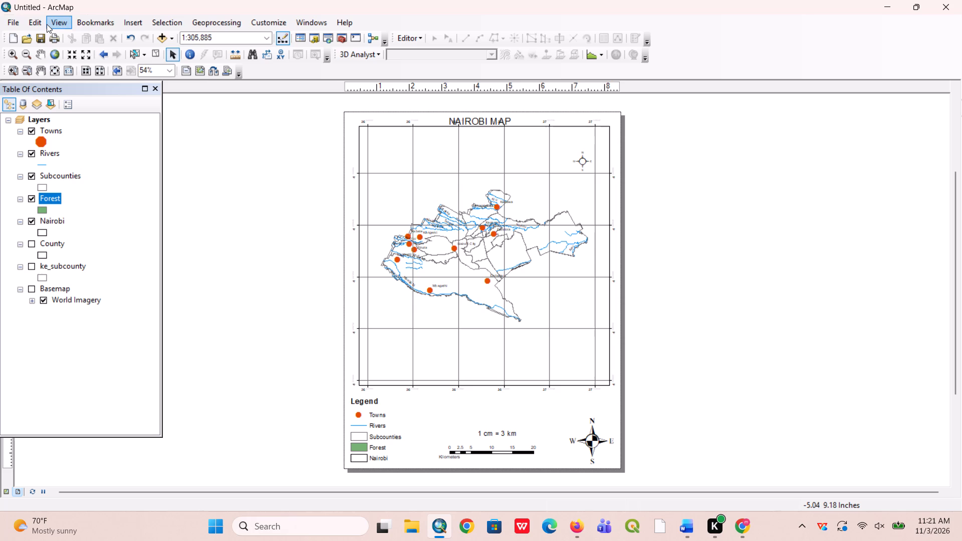
Browse for a picture file to insert into the layout, looking through the System32 folder and the Libraries.
click(125, 24)
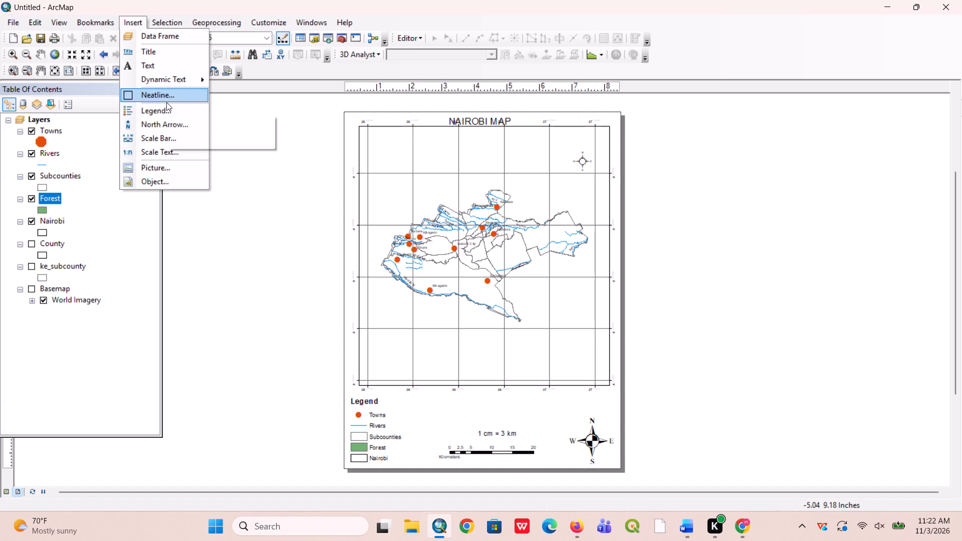
click(132, 163)
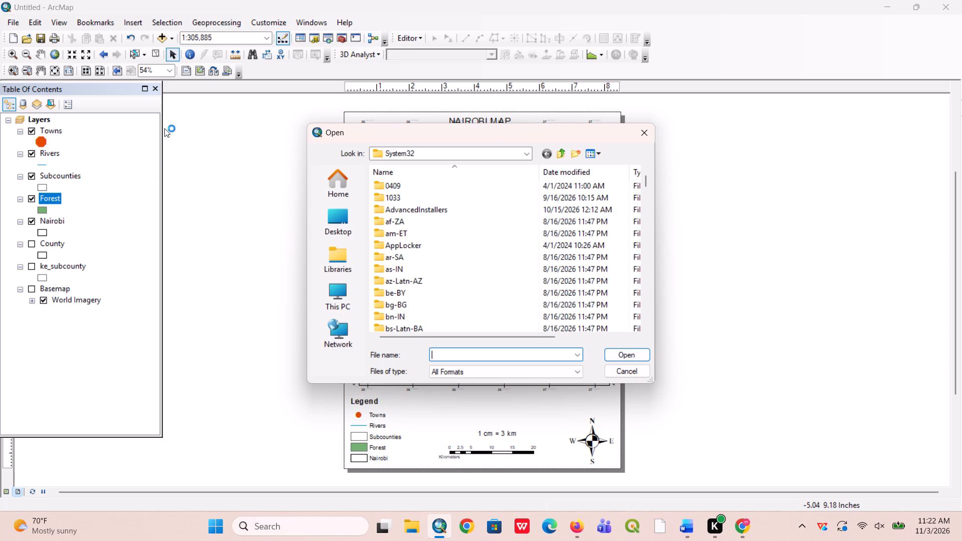
scroll(502, 299, down, 2)
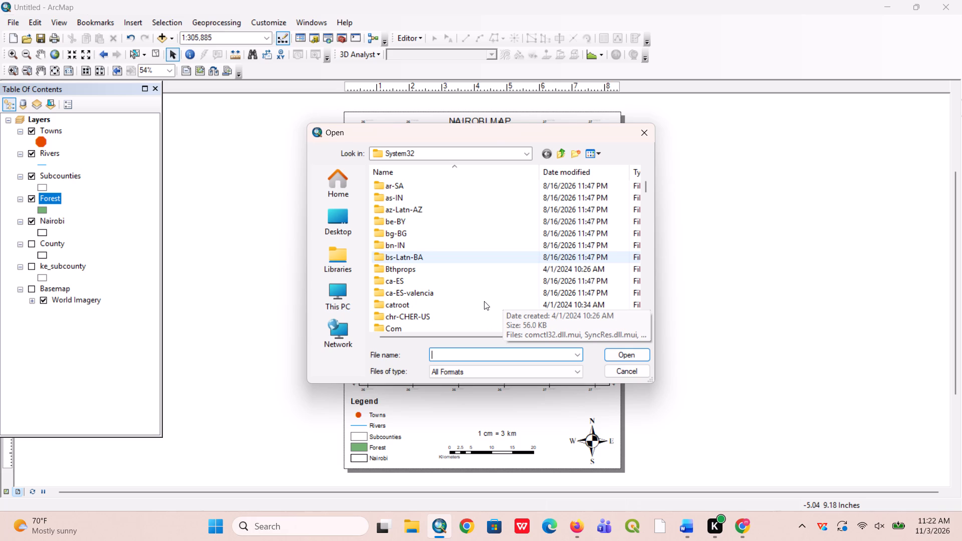
scroll(484, 299, down, 1)
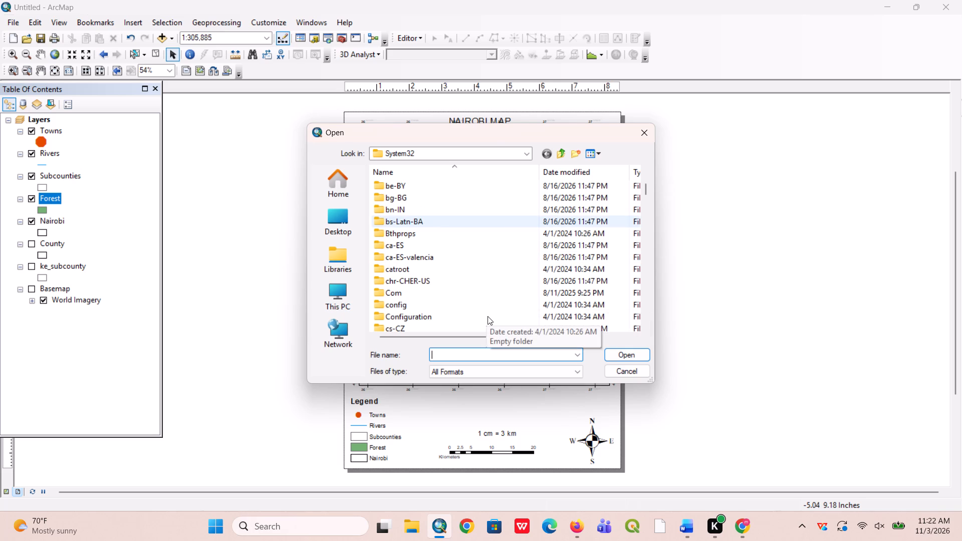
scroll(461, 266, down, 1)
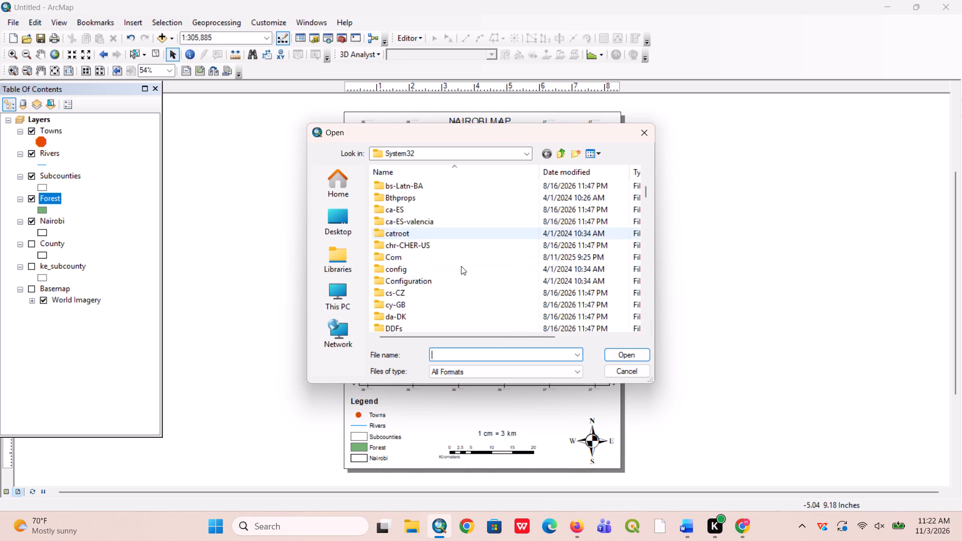
scroll(461, 266, down, 1)
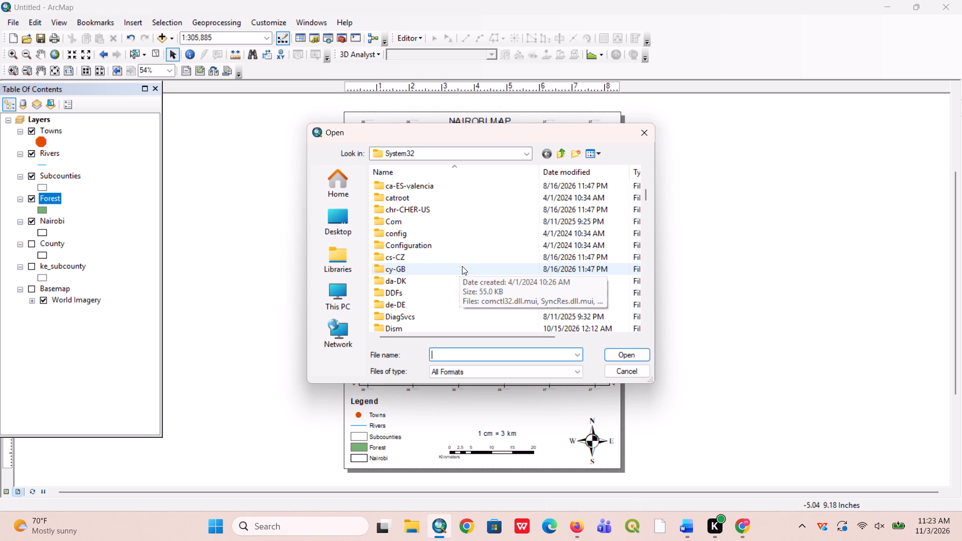
scroll(473, 263, down, 1)
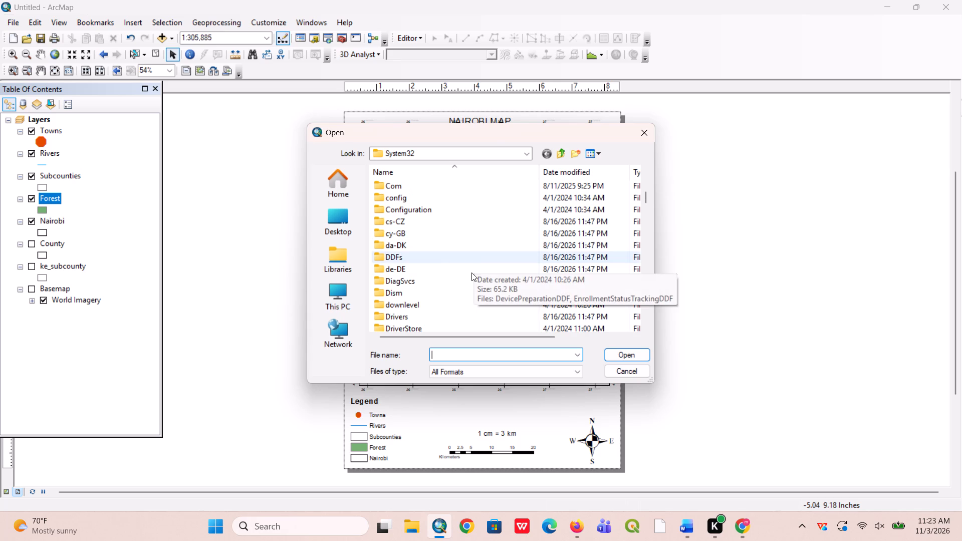
scroll(471, 273, down, 1)
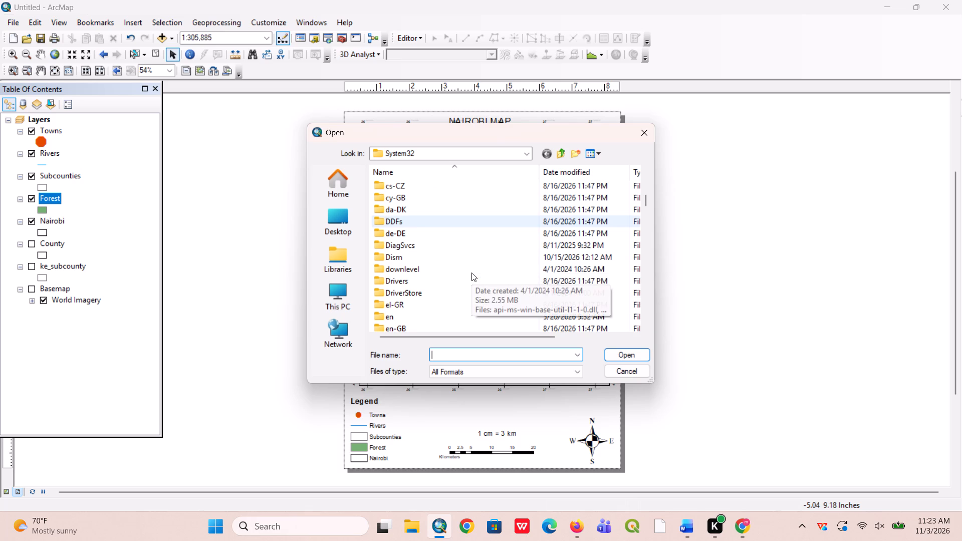
scroll(471, 273, down, 3)
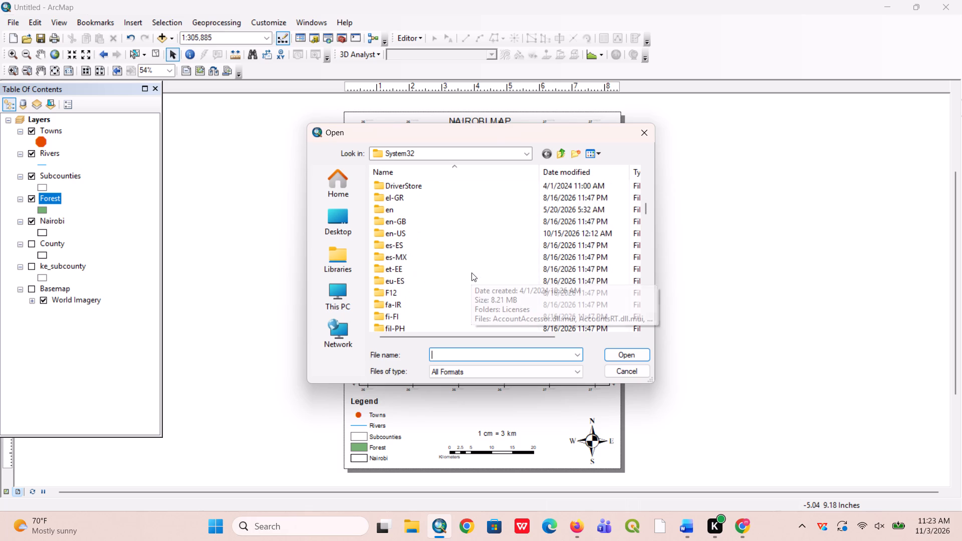
scroll(471, 273, down, 3)
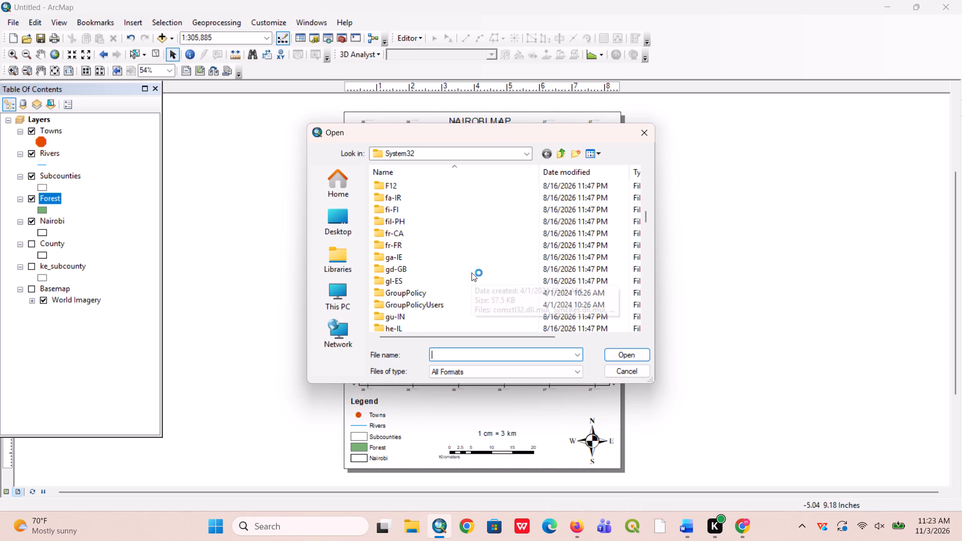
scroll(471, 273, down, 3)
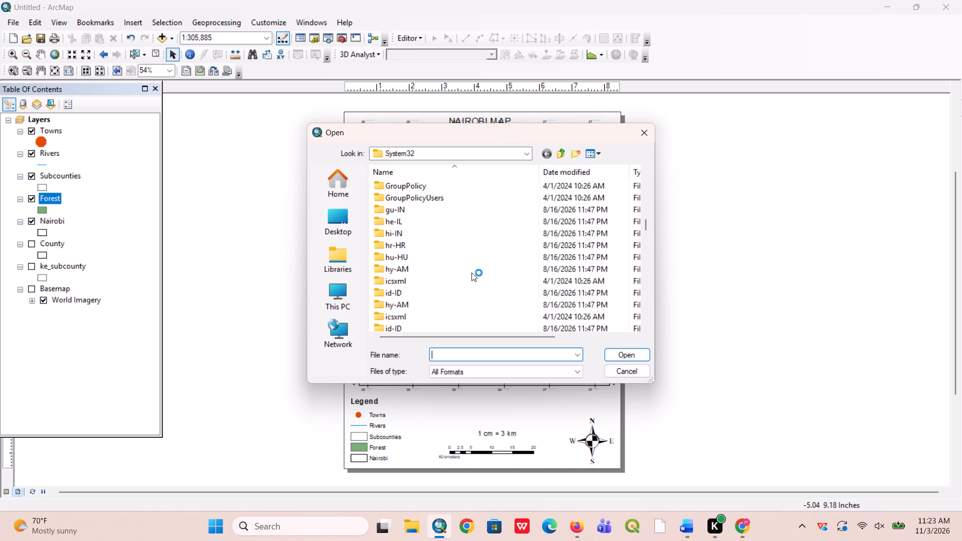
scroll(471, 273, down, 3)
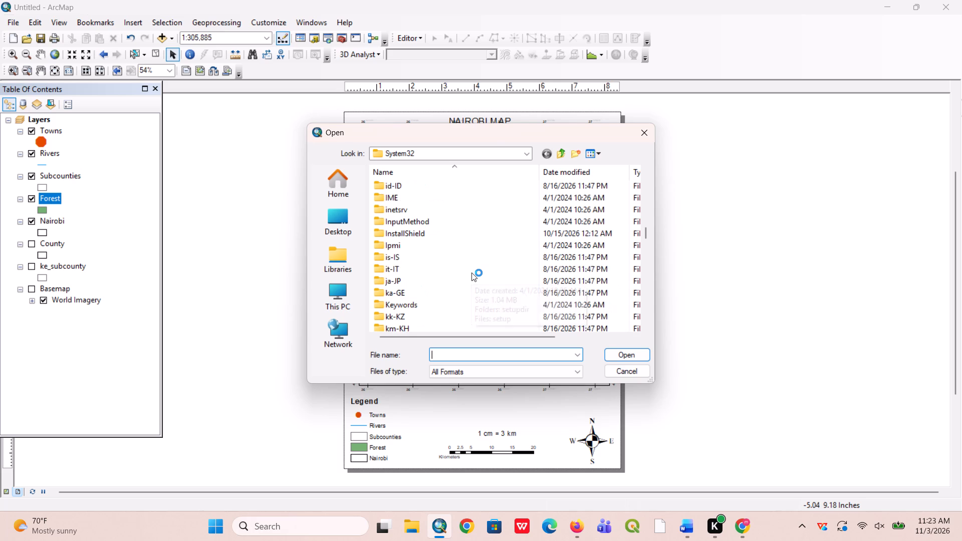
scroll(471, 273, down, 3)
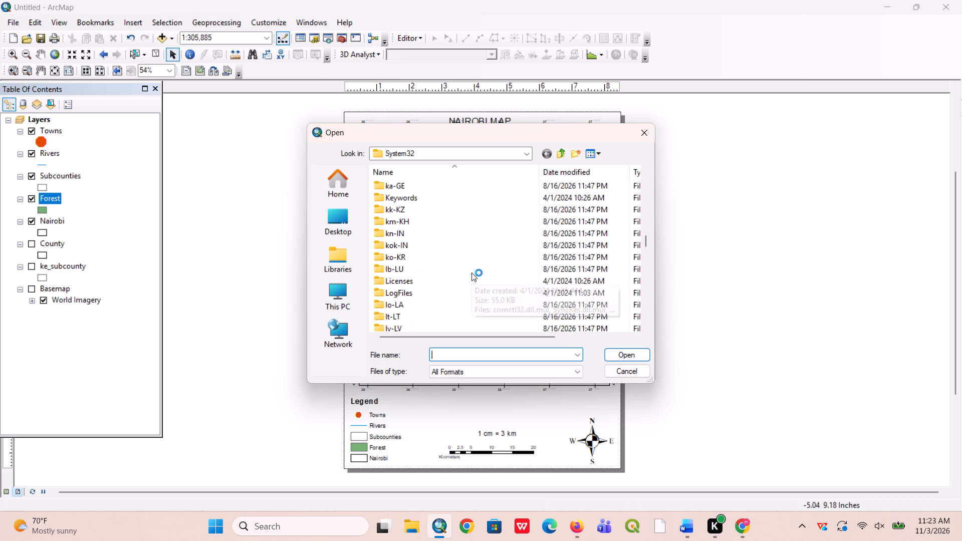
scroll(471, 273, down, 4)
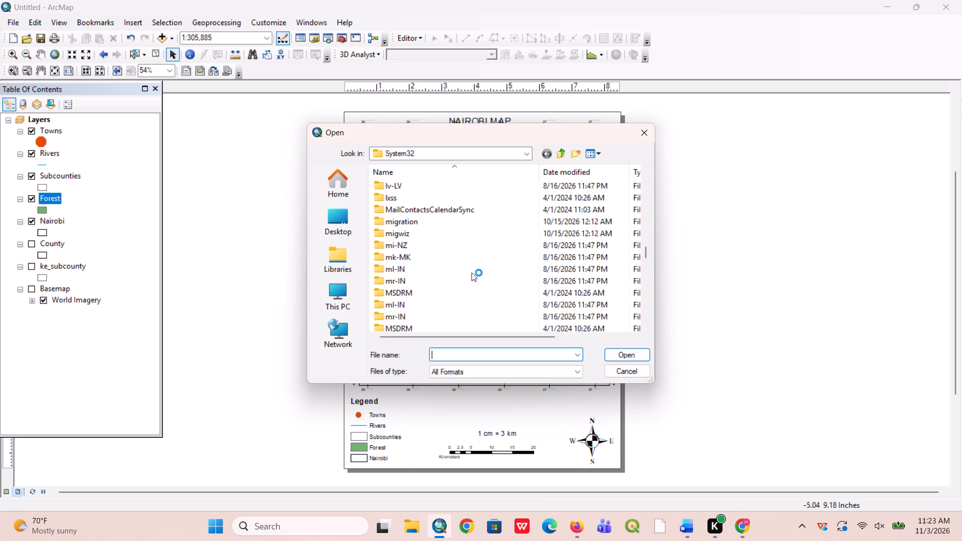
scroll(471, 273, down, 2)
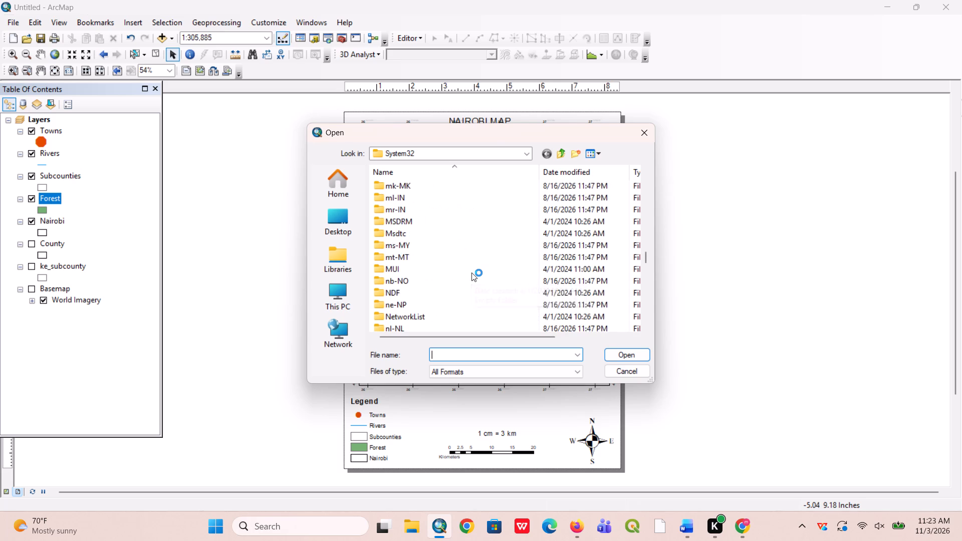
scroll(471, 273, down, 1)
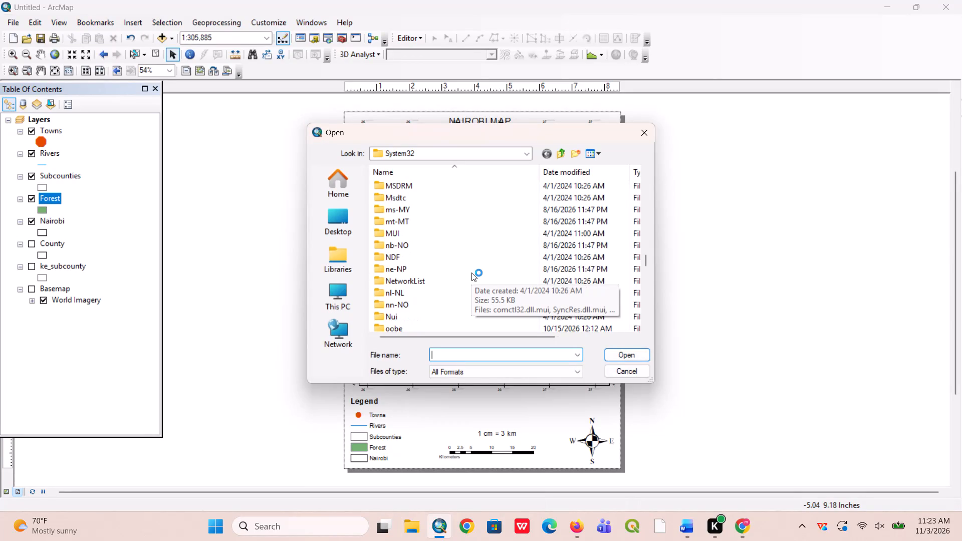
scroll(471, 273, down, 1)
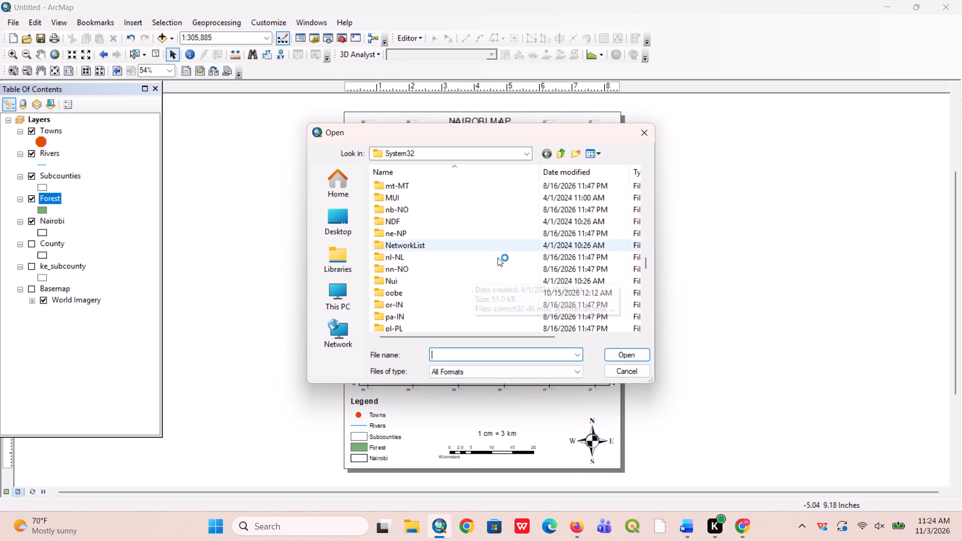
scroll(497, 276, down, 1)
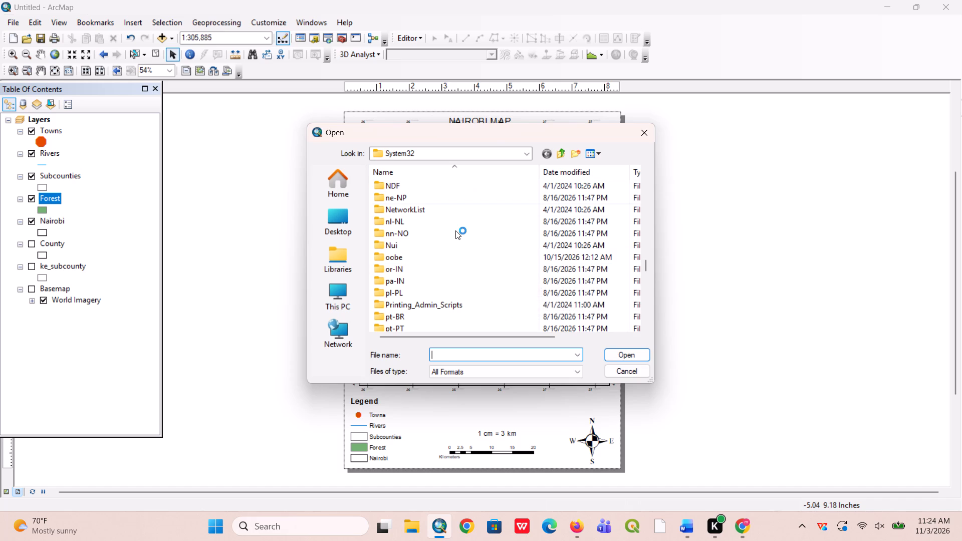
scroll(461, 222, down, 2)
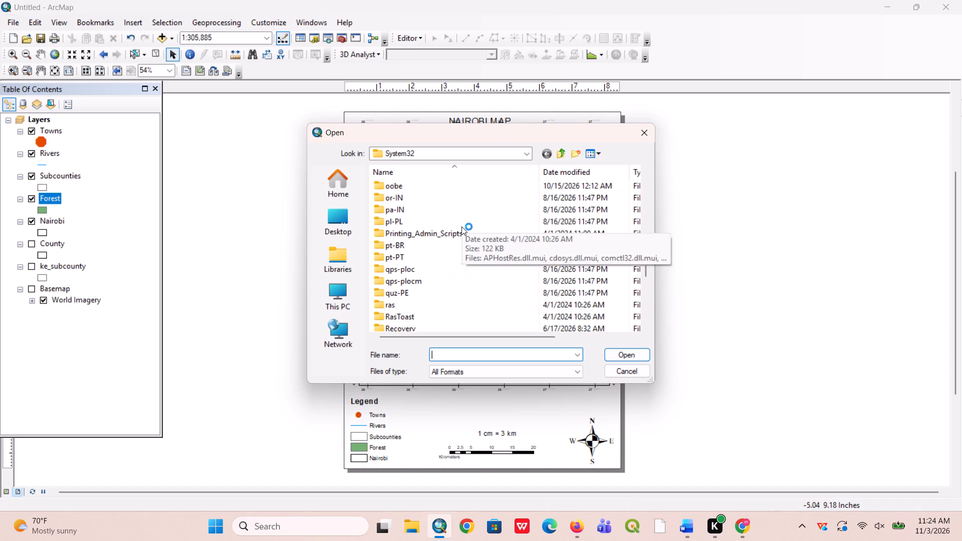
scroll(461, 222, down, 2)
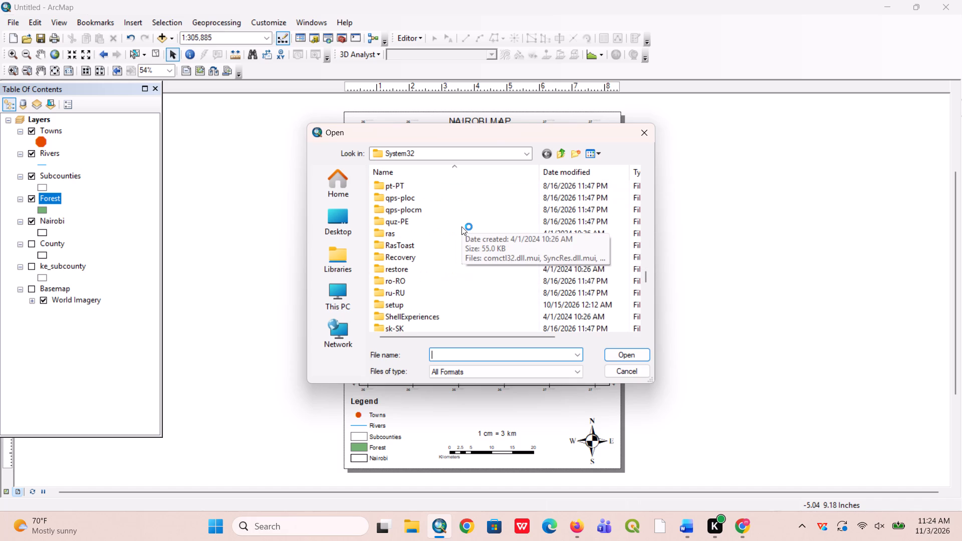
scroll(461, 222, down, 1)
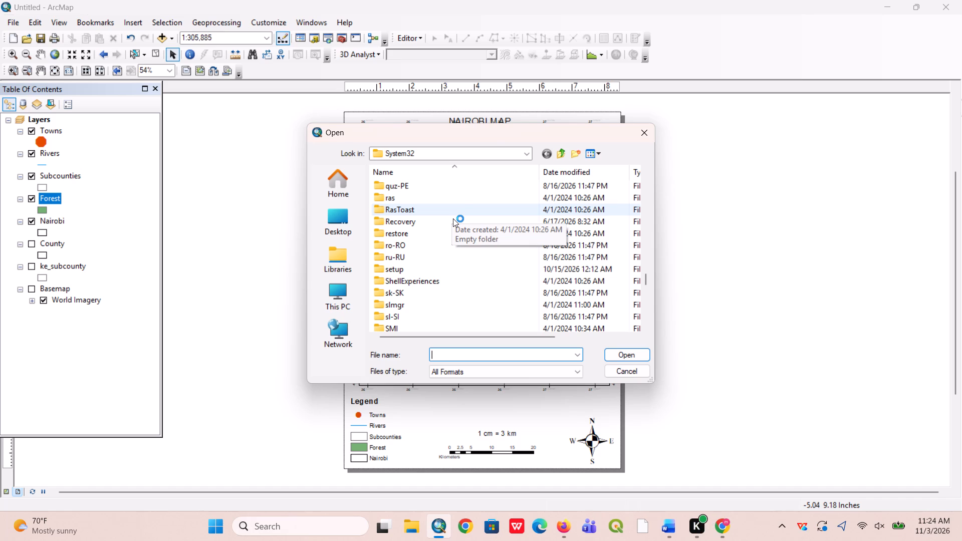
scroll(454, 217, down, 3)
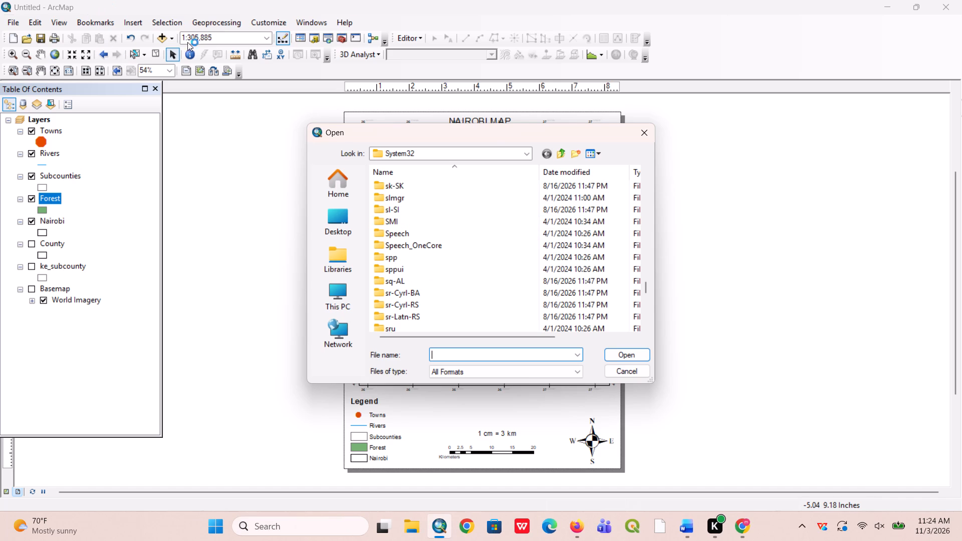
scroll(410, 282, down, 2)
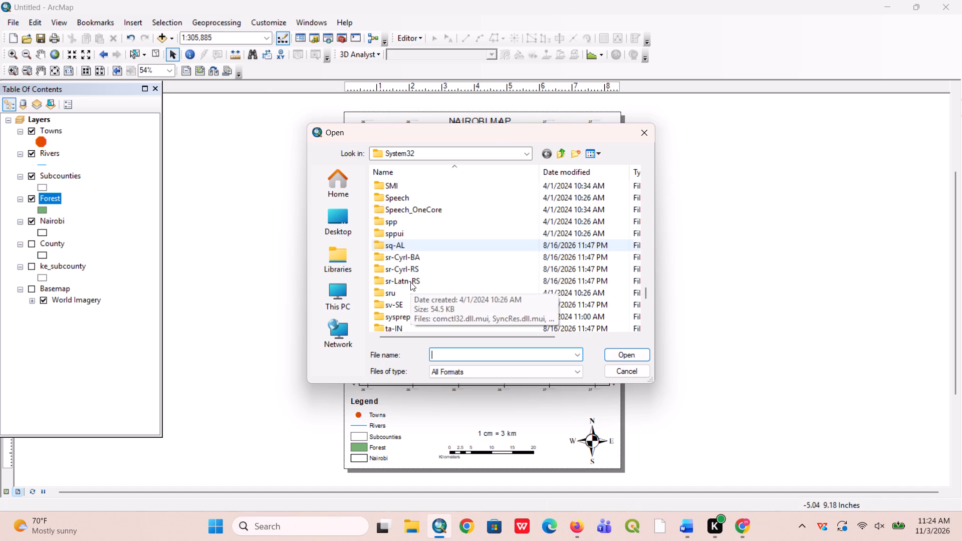
scroll(410, 282, down, 3)
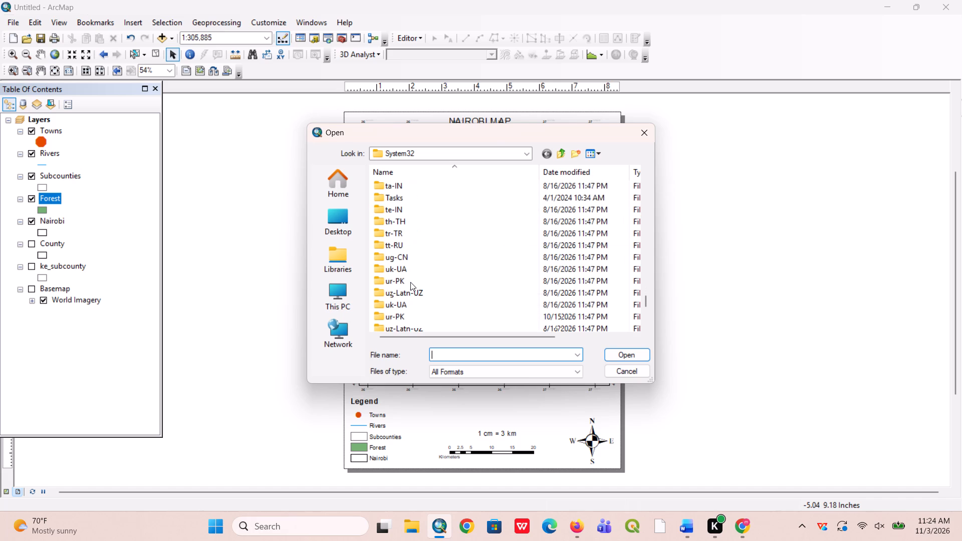
scroll(410, 282, down, 3)
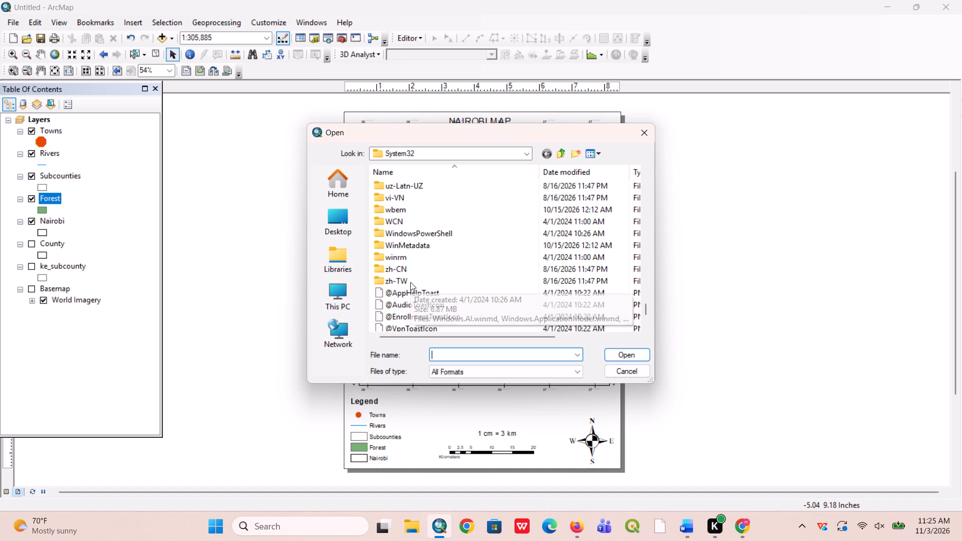
scroll(410, 282, down, 2)
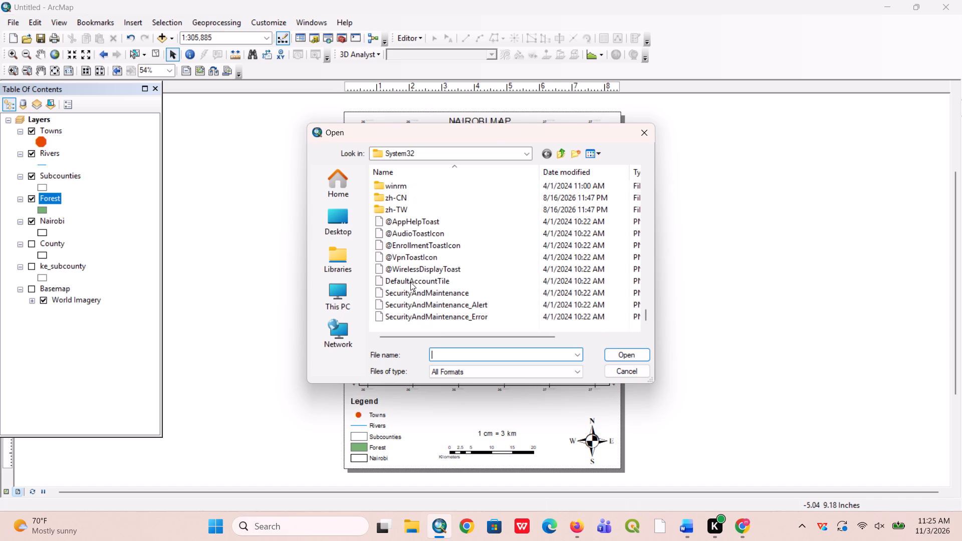
scroll(410, 282, down, 3)
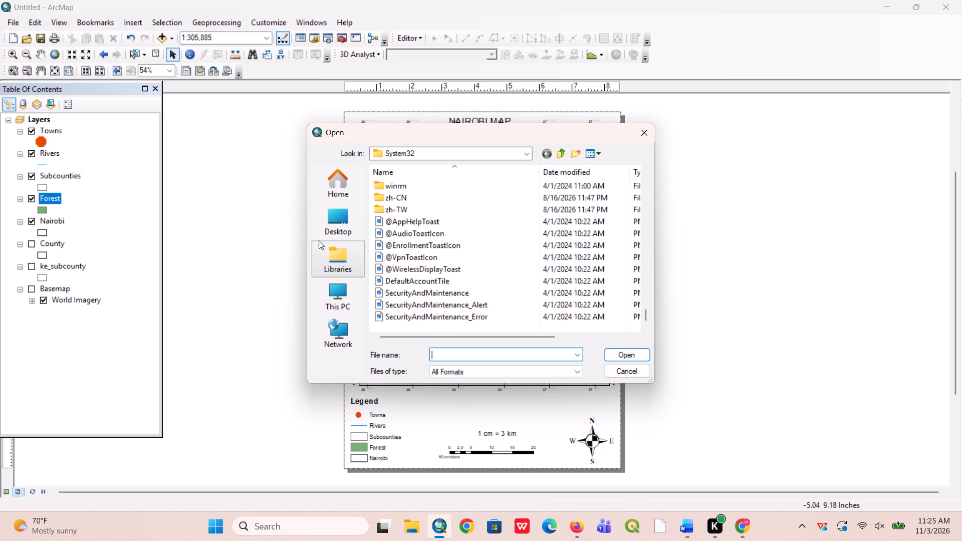
click(334, 256)
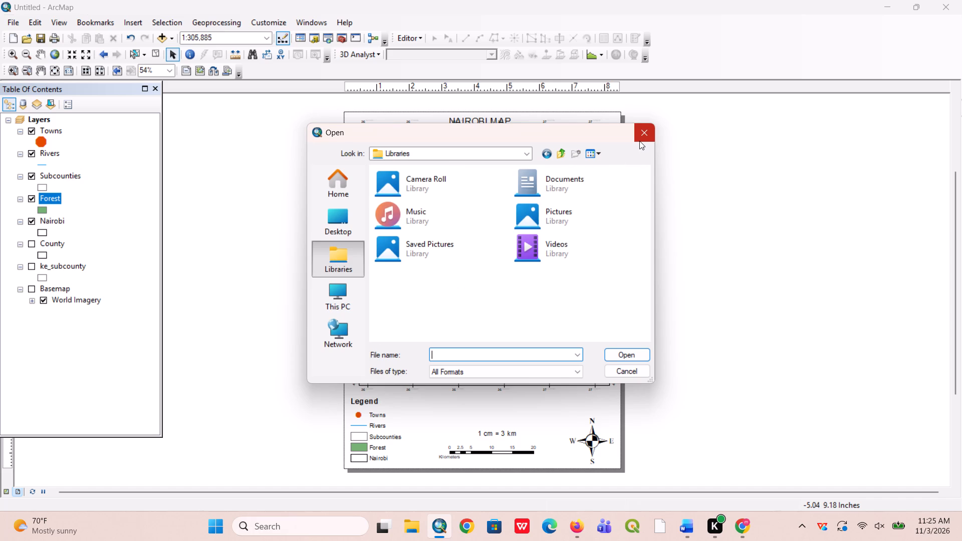
Look in This PC for a picture file, then abandon inserting the picture.
click(343, 288)
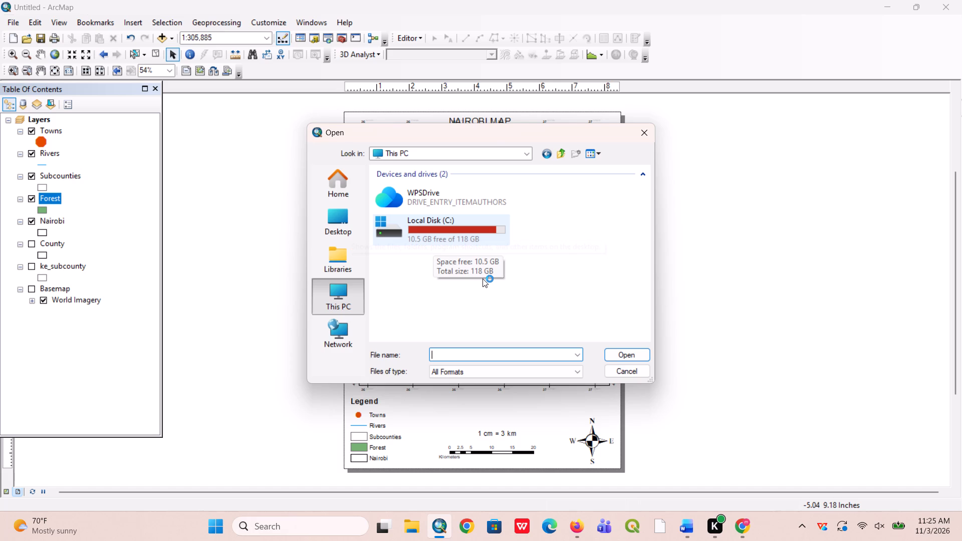
click(650, 125)
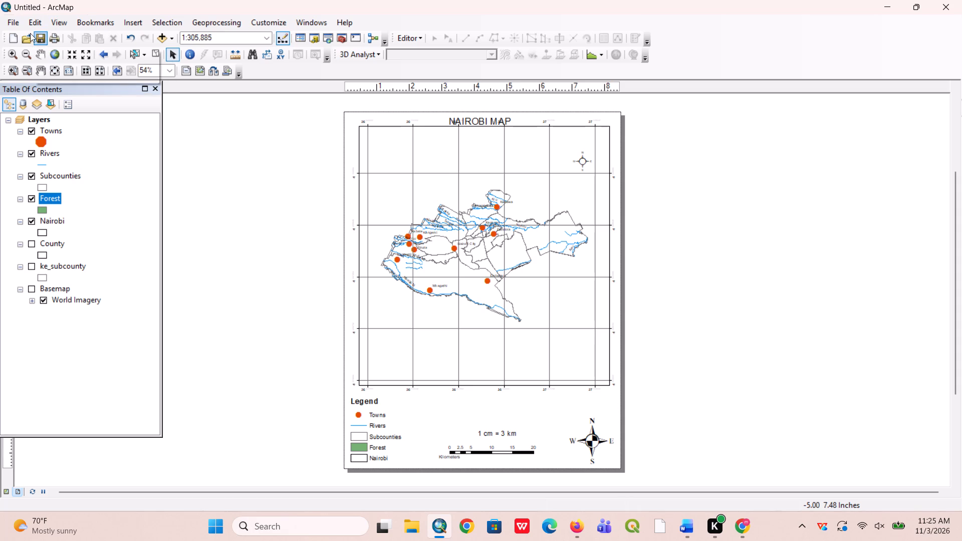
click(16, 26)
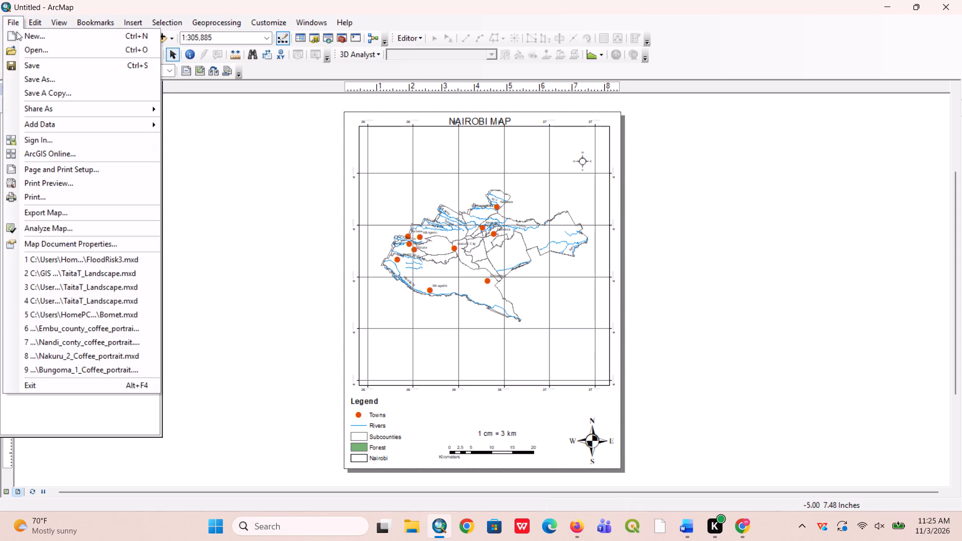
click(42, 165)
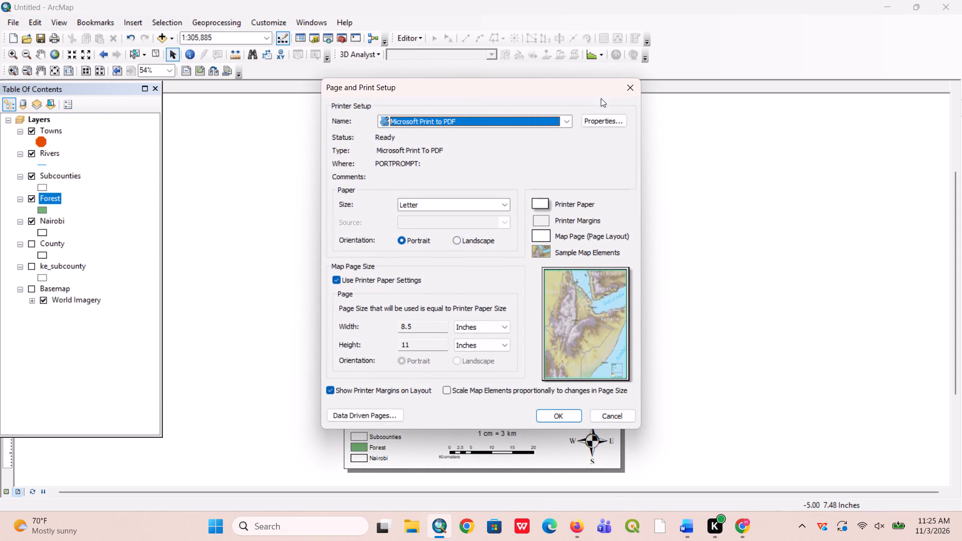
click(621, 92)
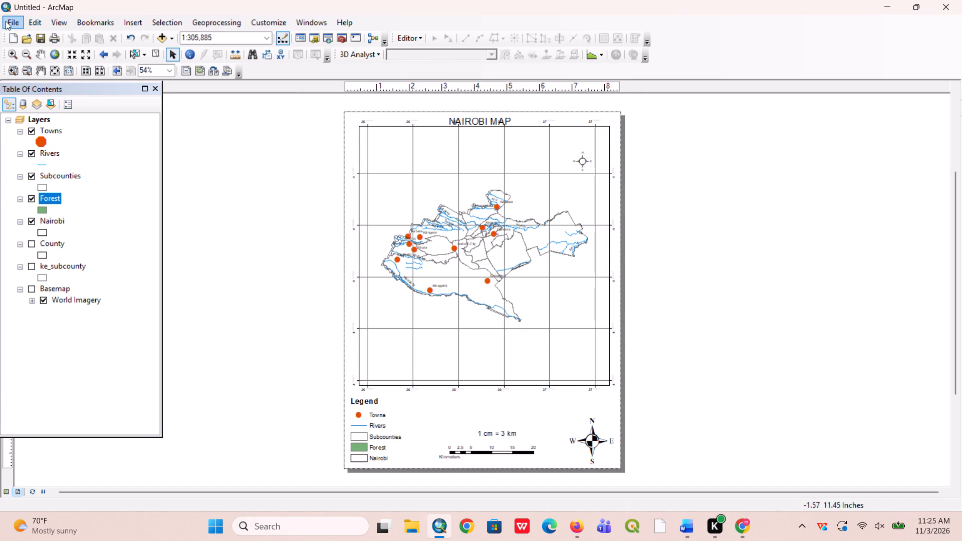
Inspect the Nairobi map in print preview, magnified once, then return to the layout.
click(6, 21)
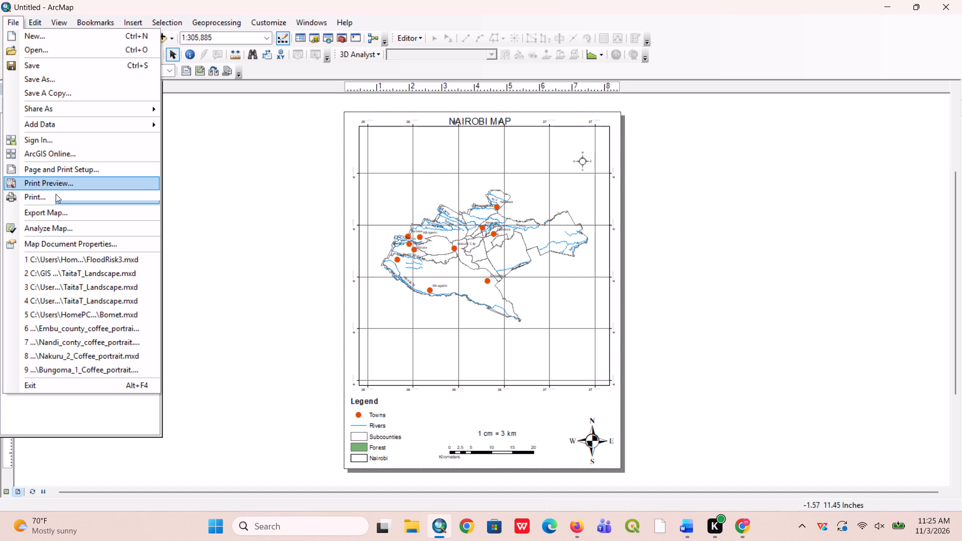
click(40, 186)
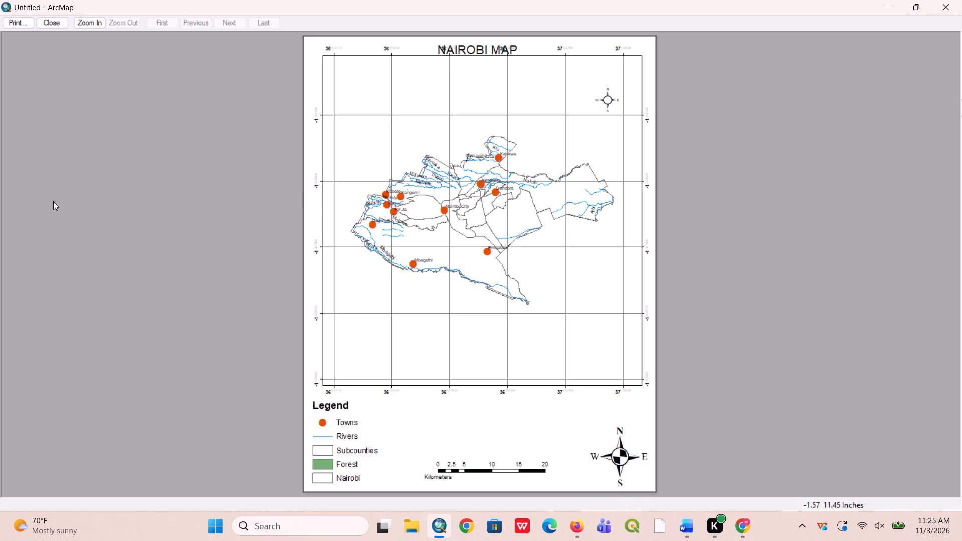
scroll(368, 236, up, 4)
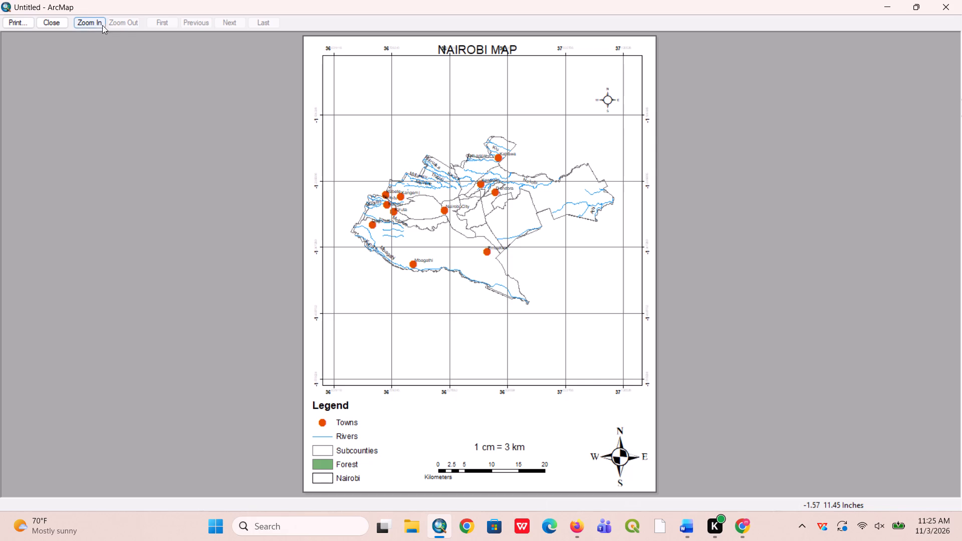
click(96, 25)
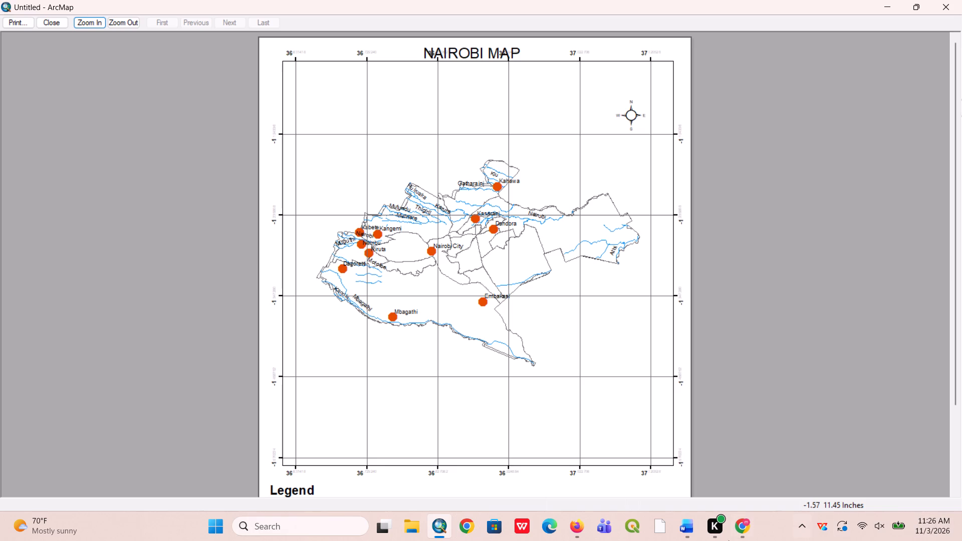
click(54, 23)
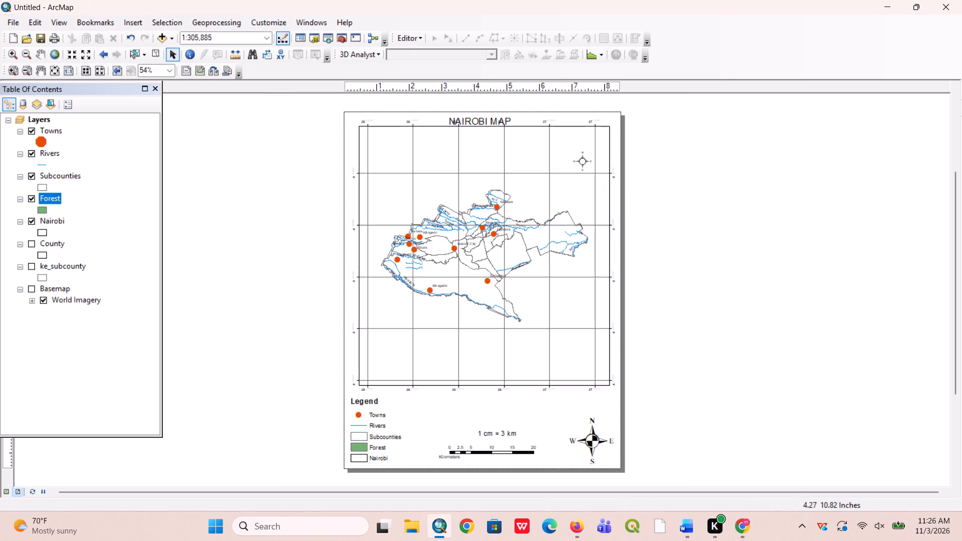
Move the NAIROBI MAP title slightly up from the data frame's top edge and deselect it.
click(483, 117)
click(484, 120)
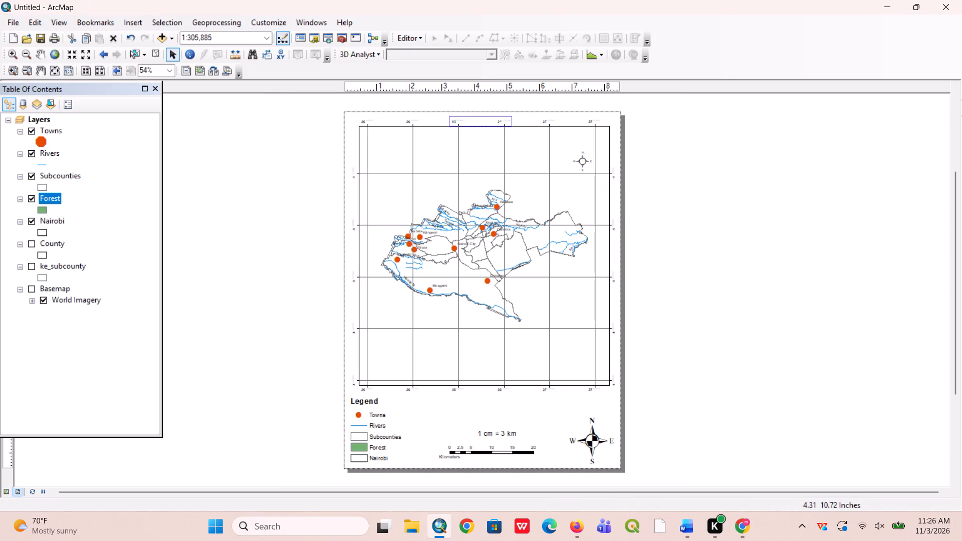
click(552, 116)
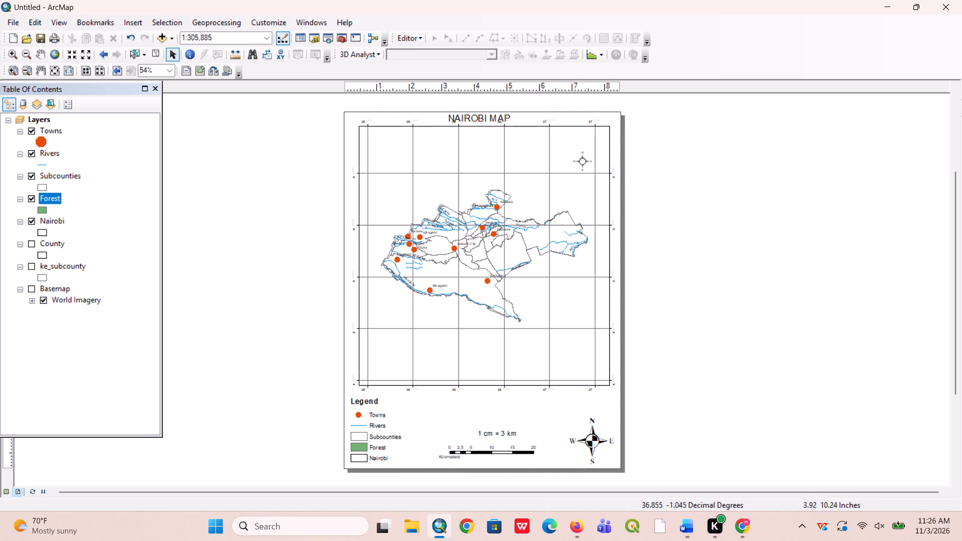
click(480, 120)
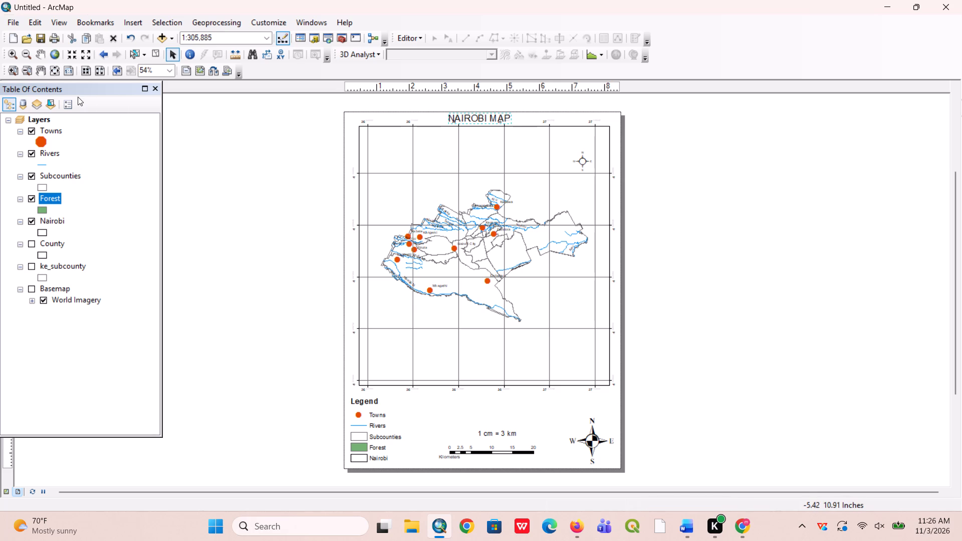
click(233, 231)
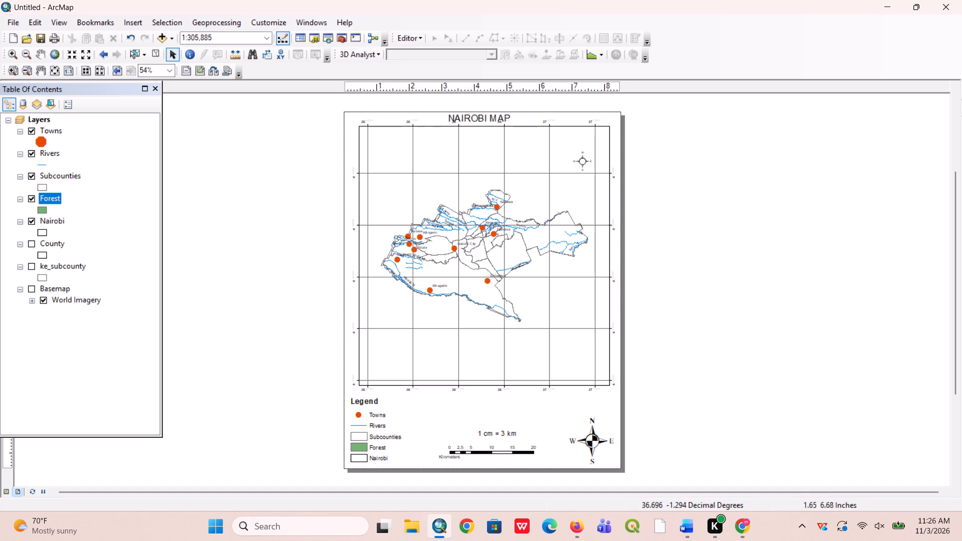
click(309, 272)
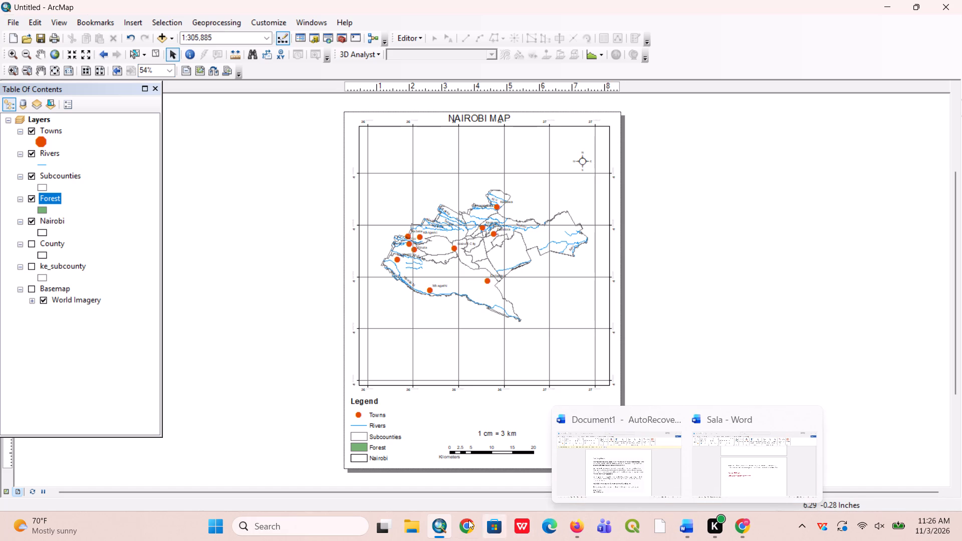
Switch to File Explorer and look through the quick access folders and recent files on the Home page.
click(411, 526)
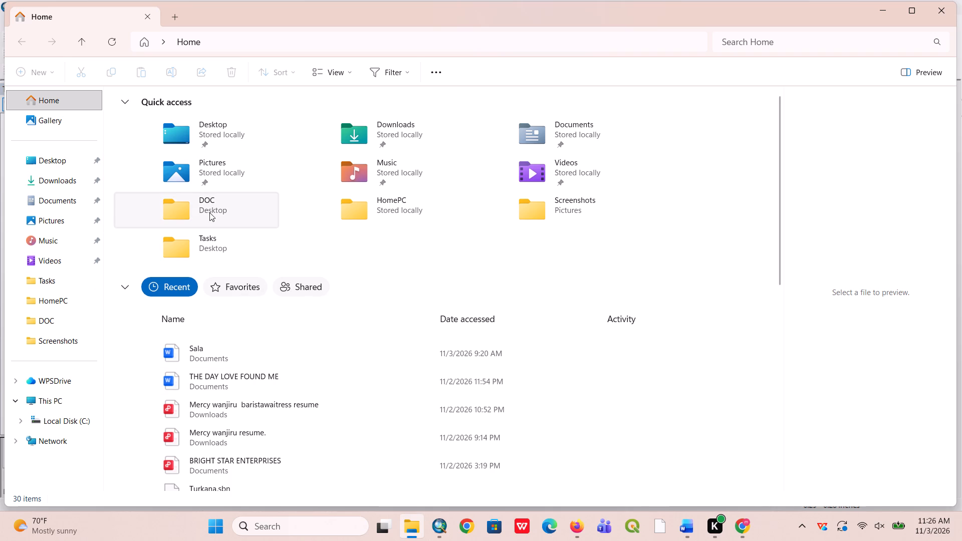
scroll(389, 310, down, 2)
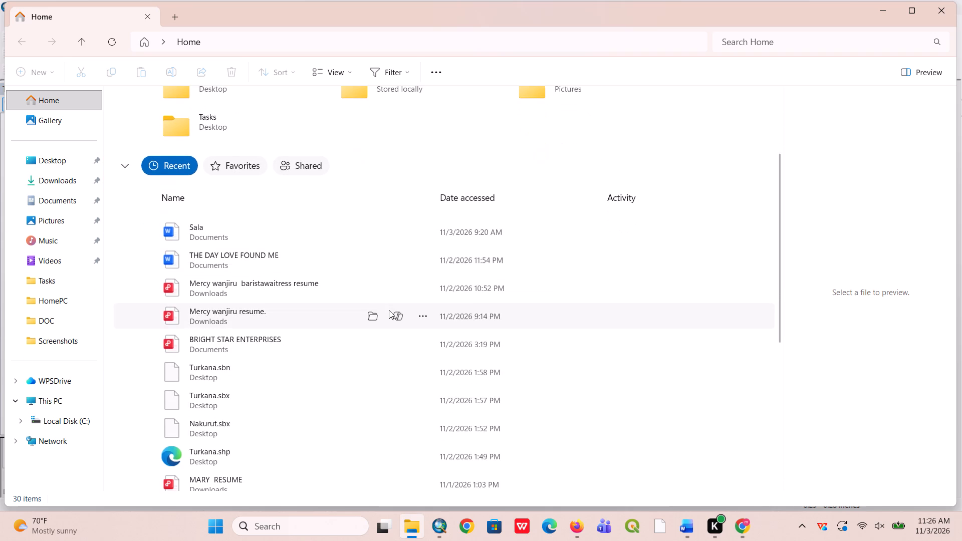
scroll(389, 310, down, 3)
scroll(389, 310, up, 5)
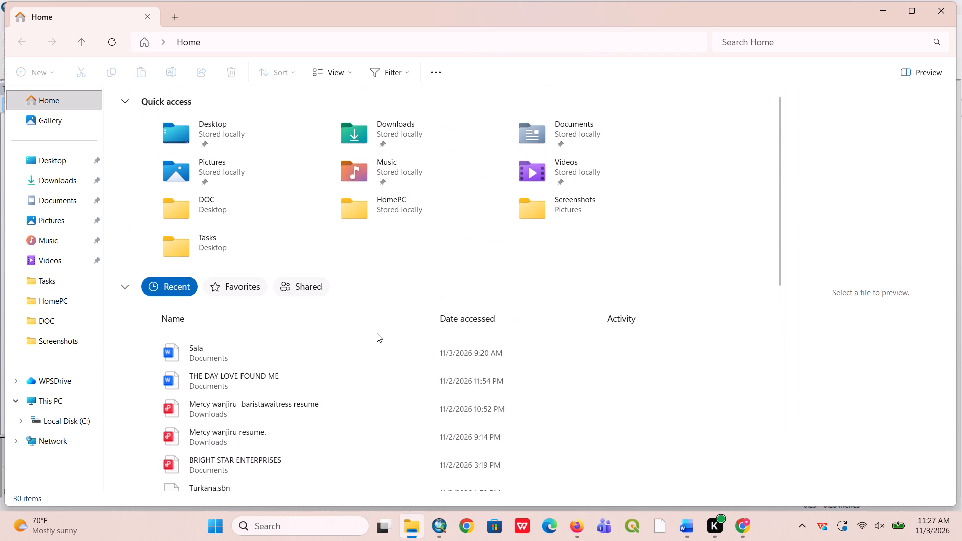
scroll(375, 340, down, 3)
scroll(326, 261, up, 2)
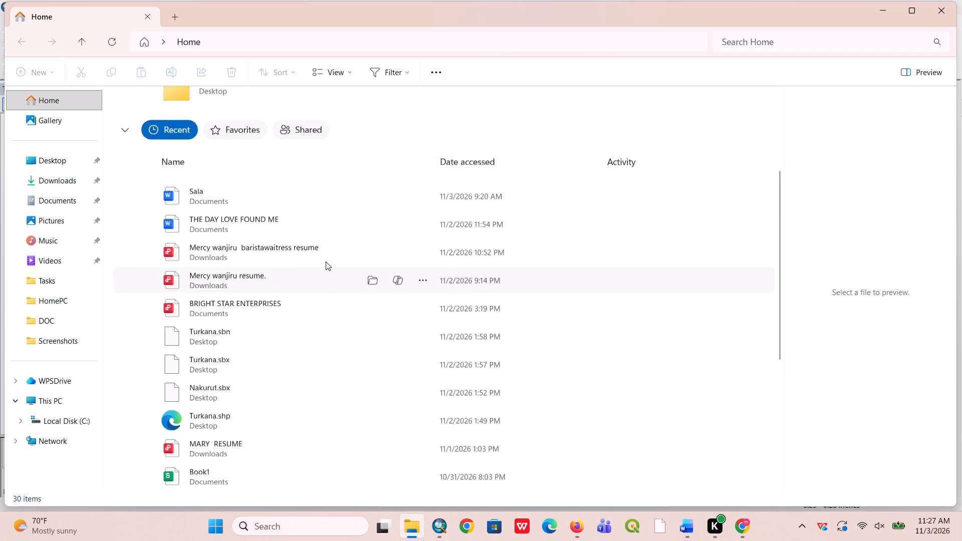
scroll(325, 261, up, 3)
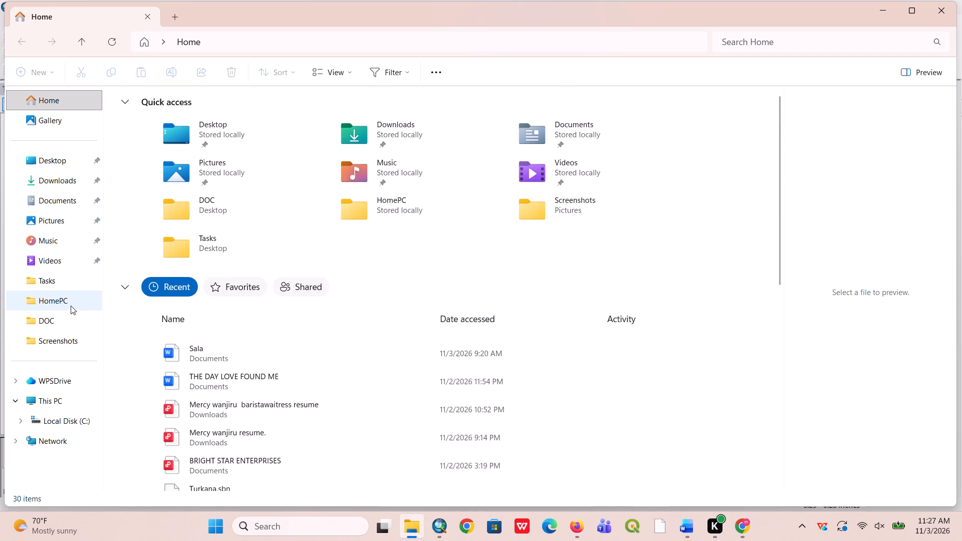
scroll(309, 300, down, 5)
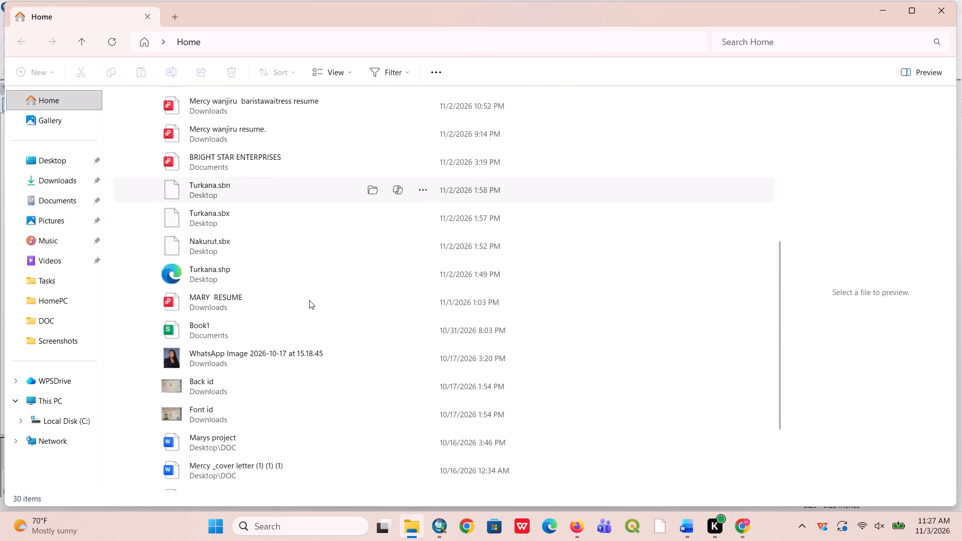
scroll(309, 300, up, 9)
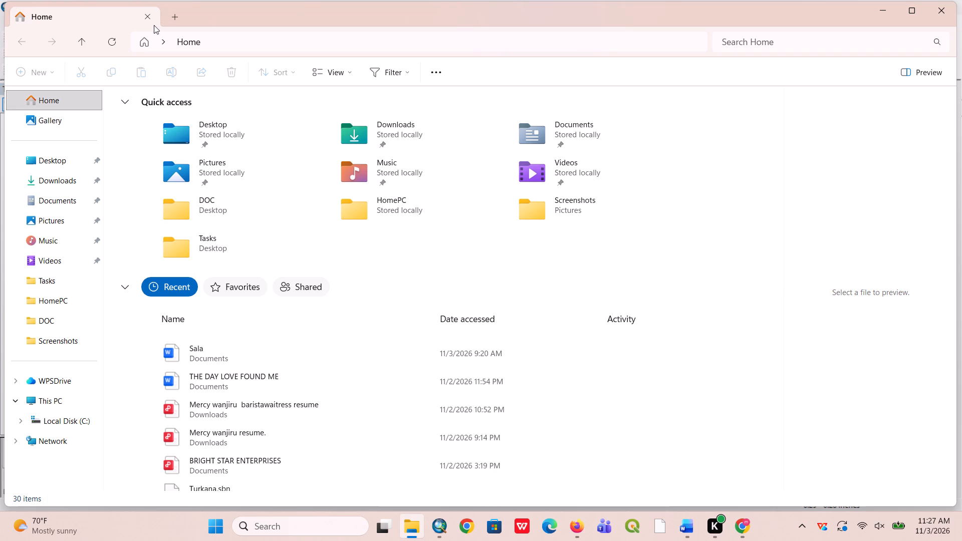
Delete all the Nakurut and Turkana shapefile component files from the Desktop folder.
click(55, 164)
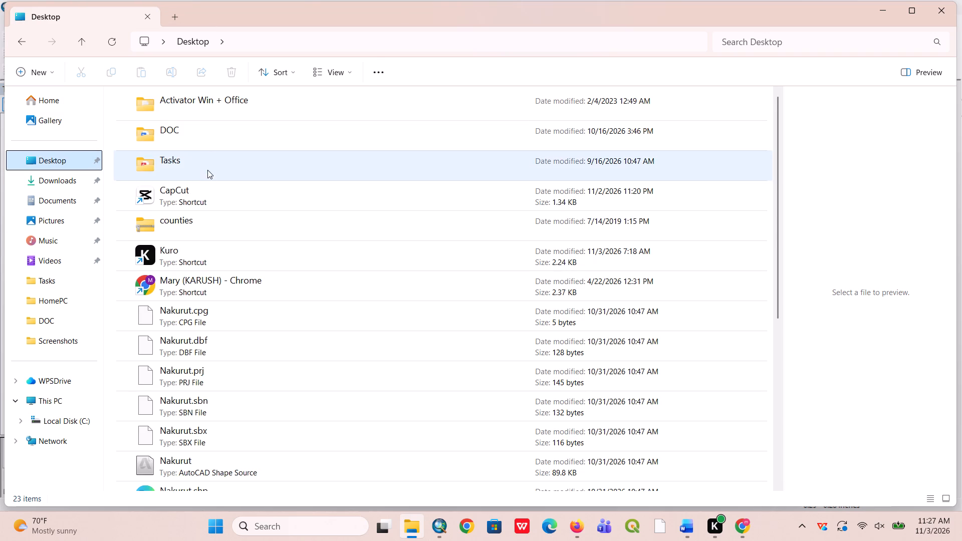
click(214, 308)
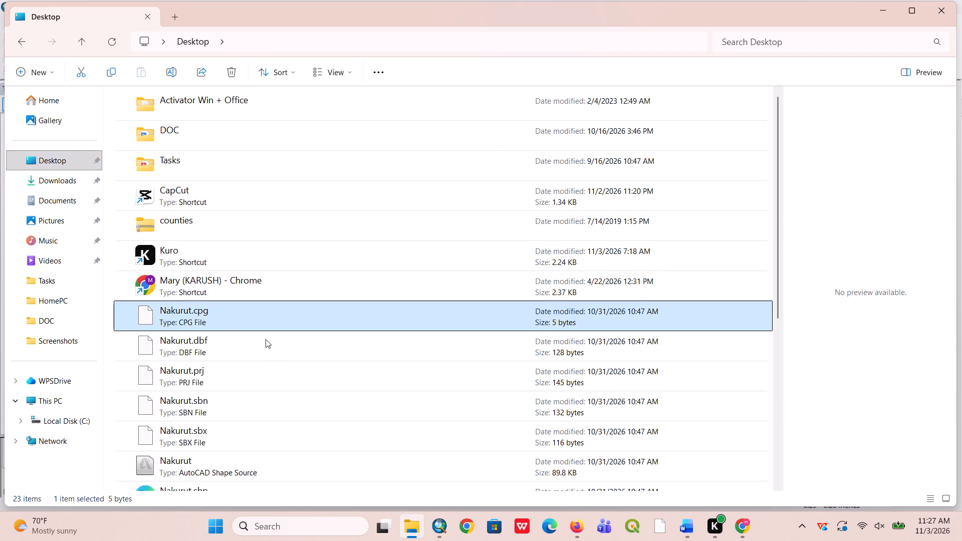
shift+scroll(281, 349, down, 2)
shift+scroll(228, 306, down, 3)
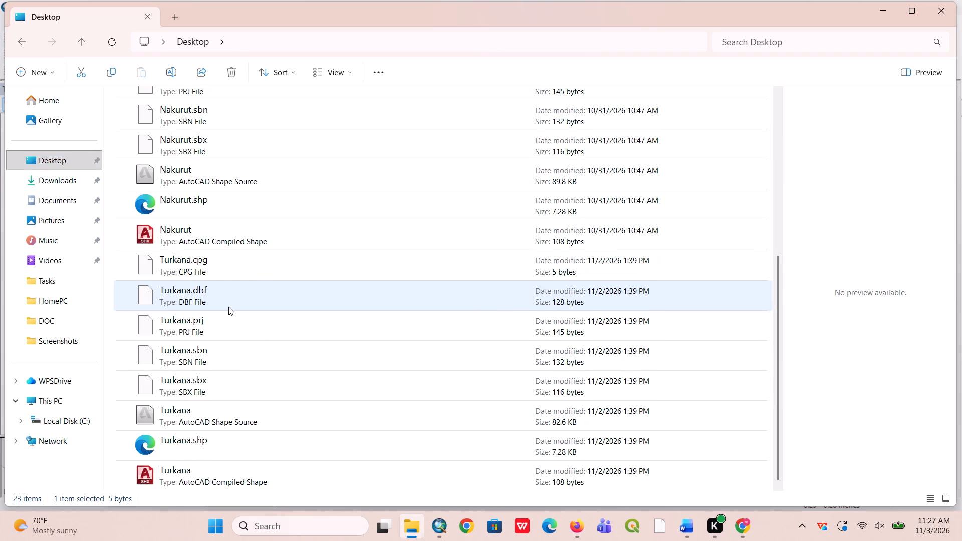
shift+scroll(228, 307, down, 1)
shift+click(263, 480)
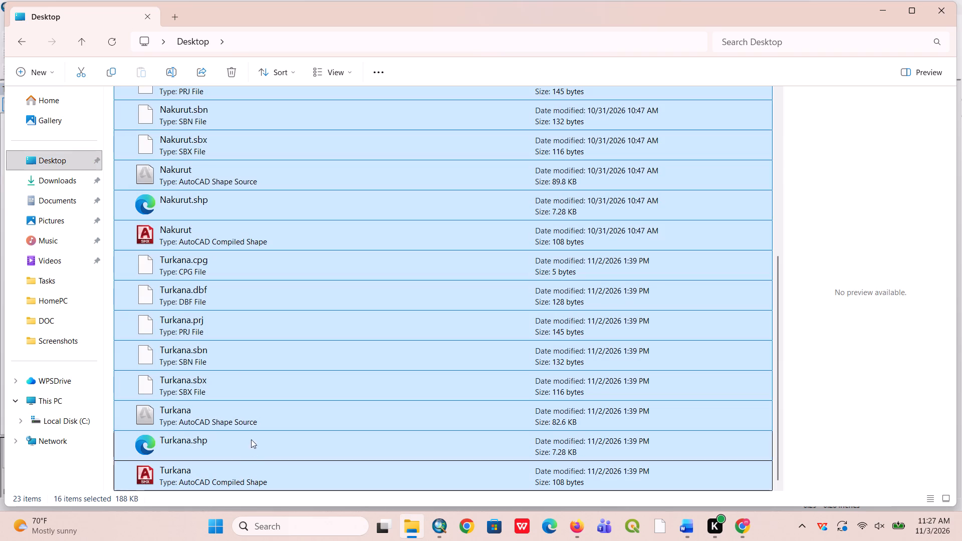
click(232, 64)
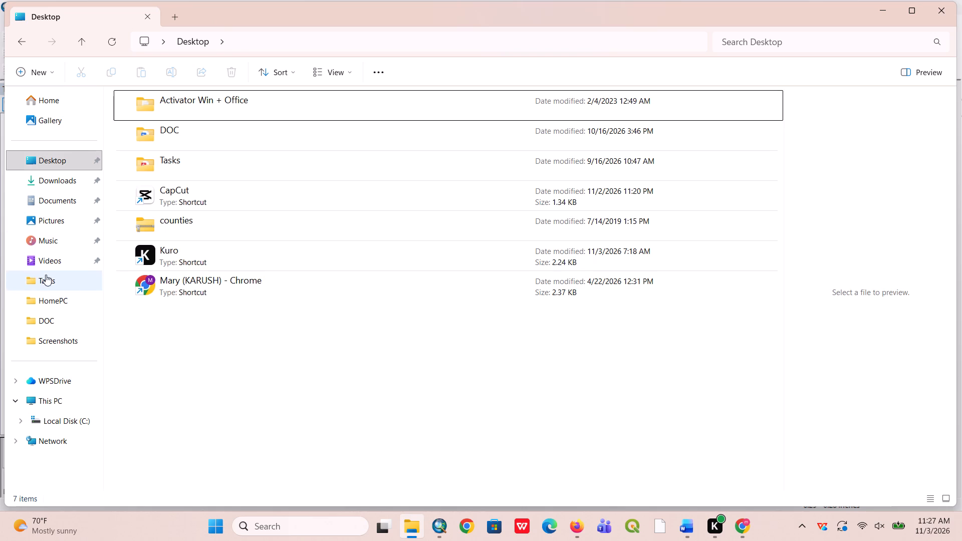
Delete all the wps_wid application files listed under last week in the Downloads folder.
click(51, 182)
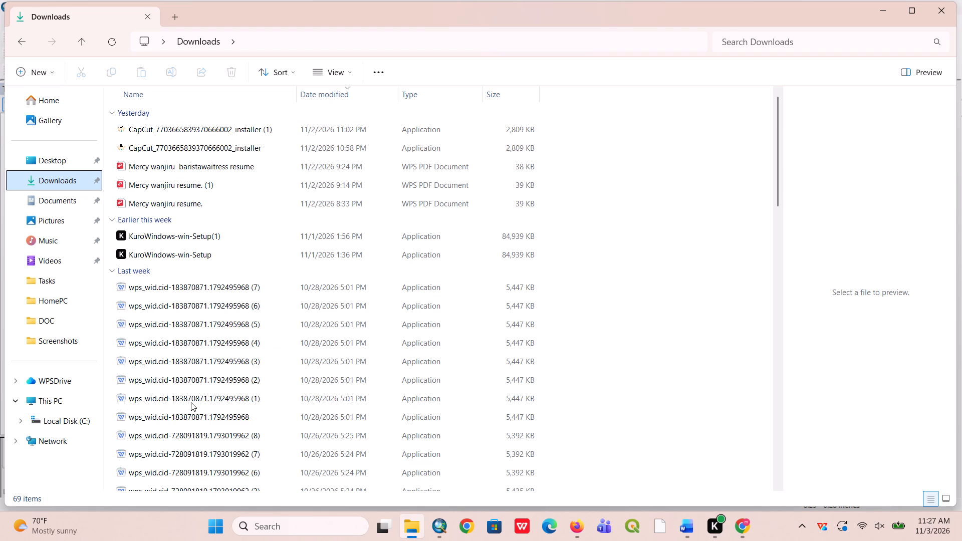
scroll(192, 398, down, 1)
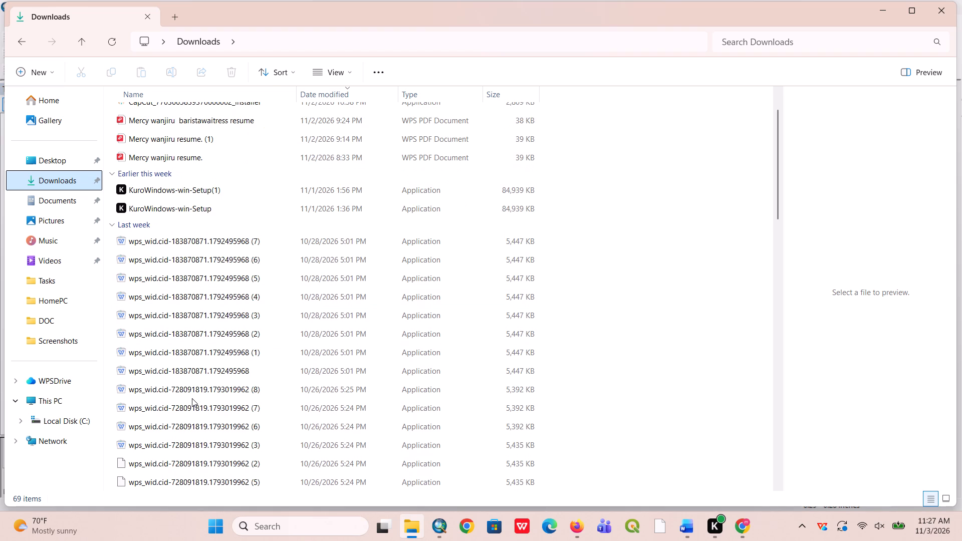
scroll(192, 398, down, 2)
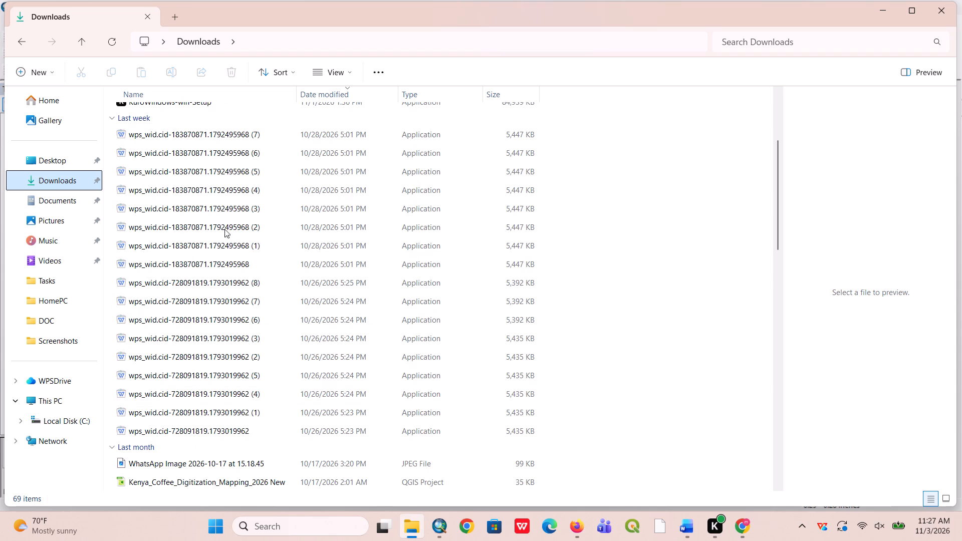
click(168, 134)
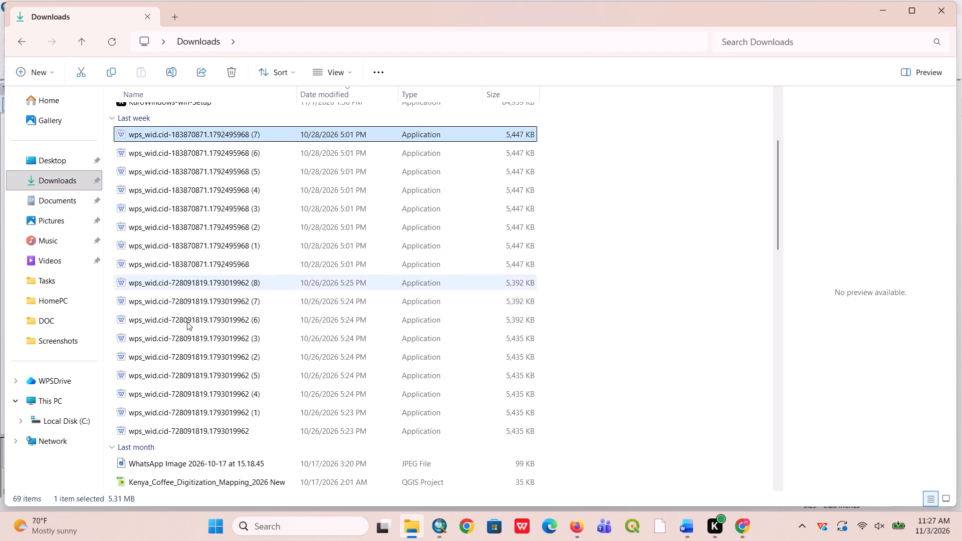
shift+click(195, 428)
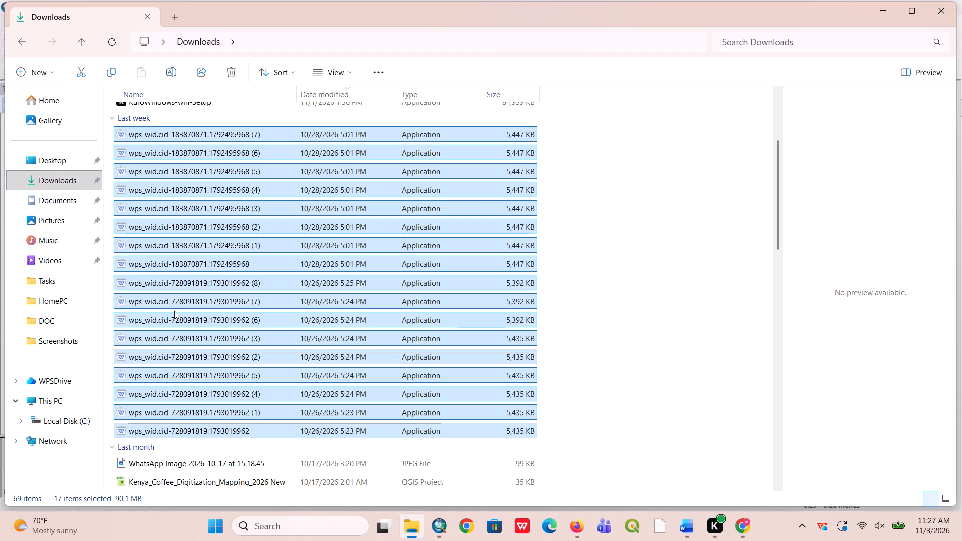
click(227, 67)
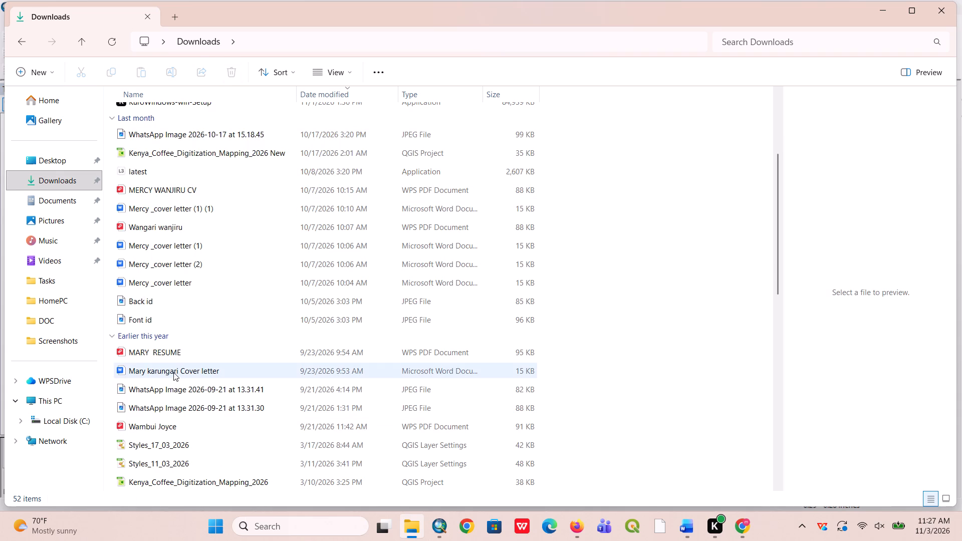
Look through the remaining files and folders in the Downloads folder, from the newest down to the oldest.
scroll(190, 365, down, 1)
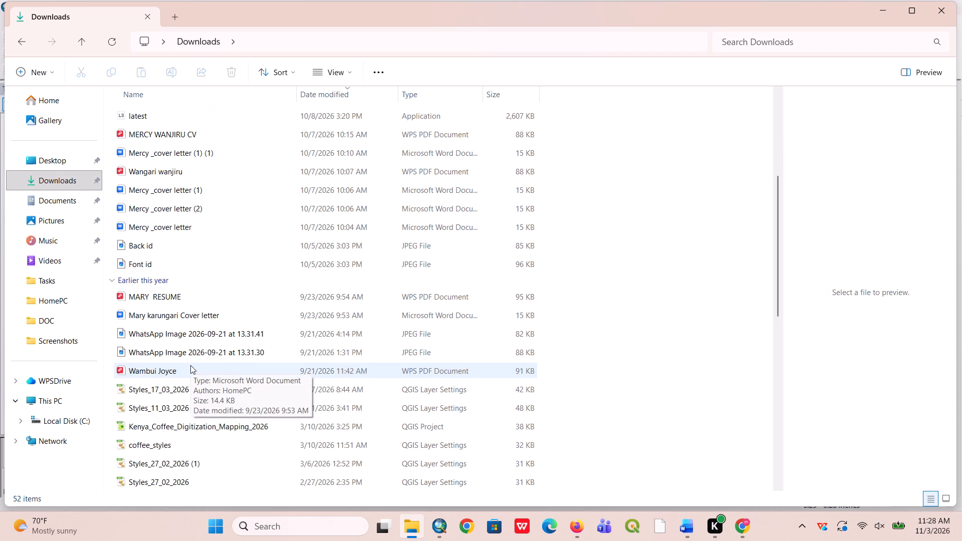
scroll(190, 365, down, 3)
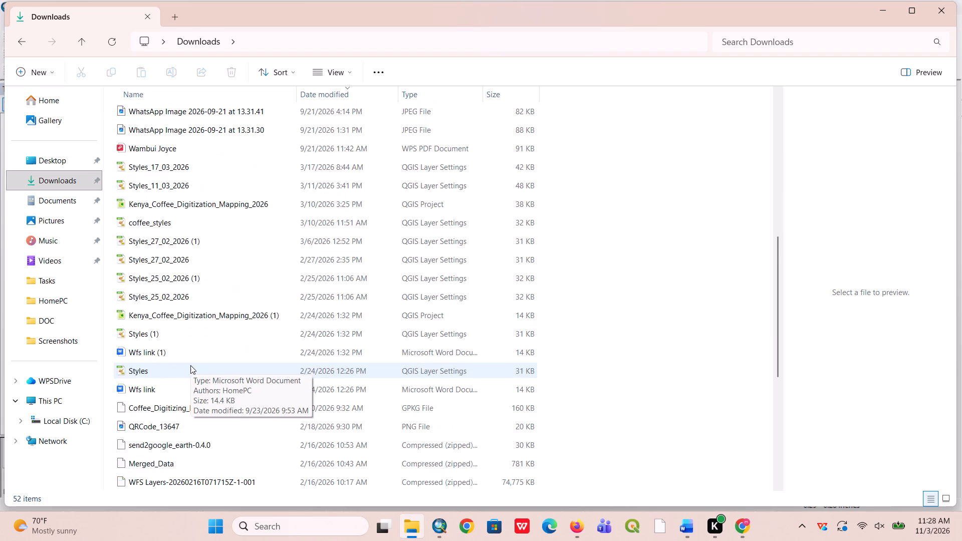
scroll(190, 365, down, 7)
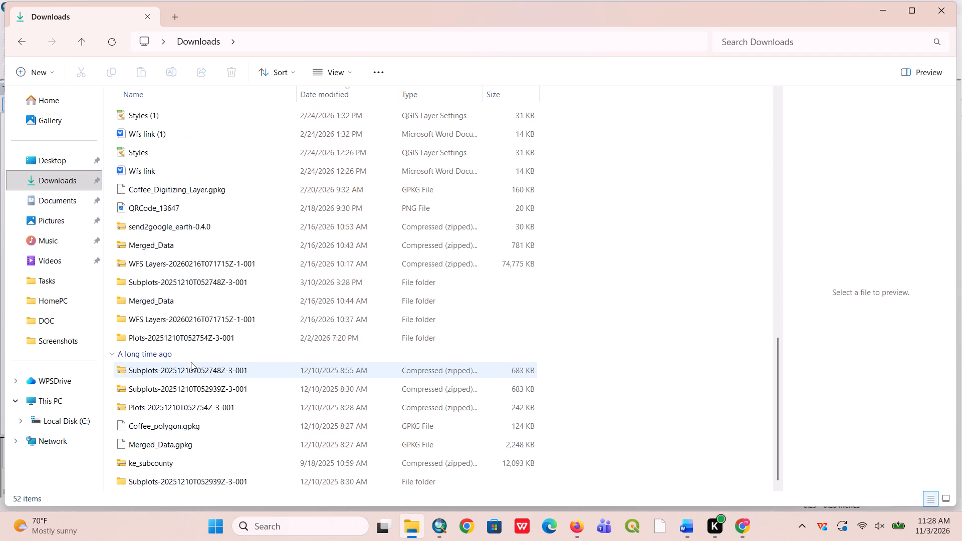
scroll(191, 362, down, 2)
scroll(191, 360, up, 5)
scroll(224, 296, up, 7)
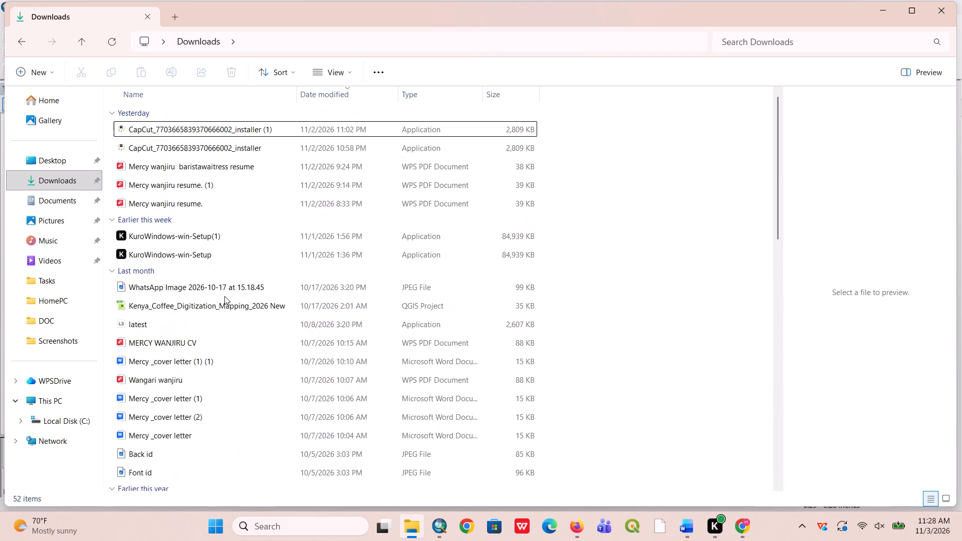
scroll(224, 296, up, 3)
Delete all files from Isiolo.cpg through the Nairobi lock file in the Documents folder, including the PDF and Word documents between them.
click(47, 195)
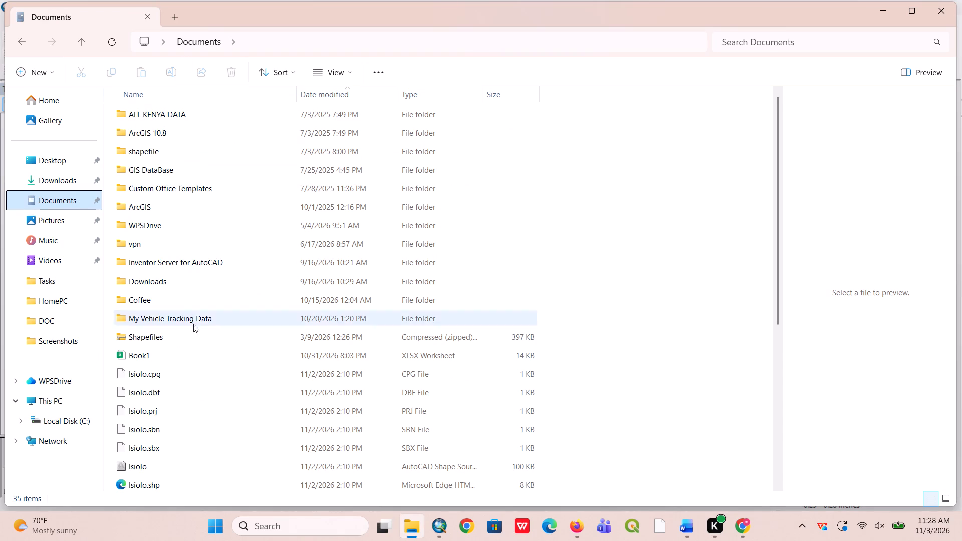
click(173, 369)
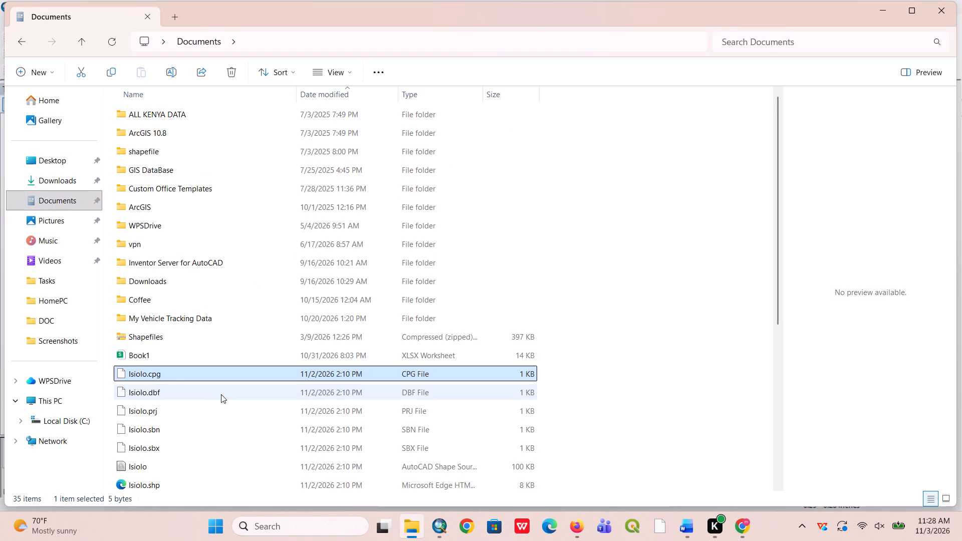
shift+scroll(221, 394, down, 4)
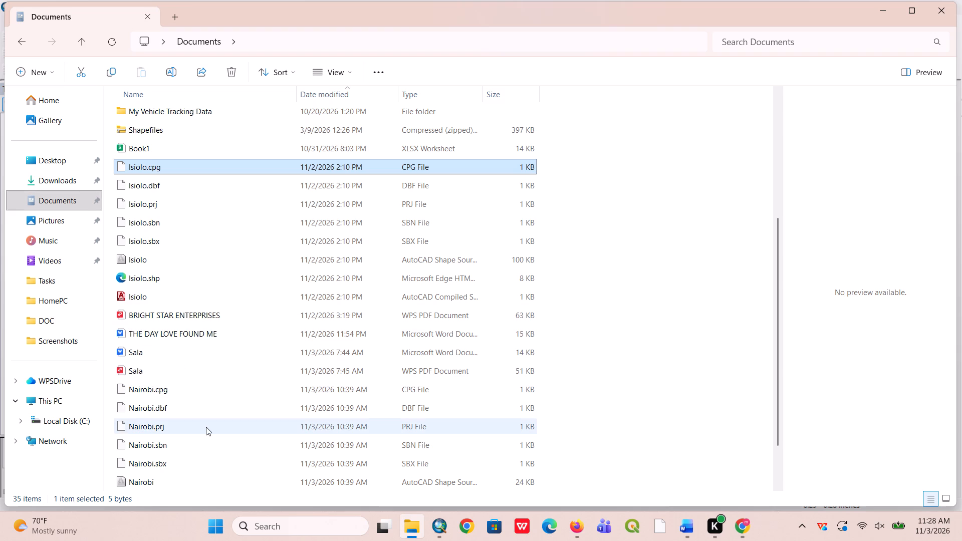
shift+scroll(206, 427, down, 4)
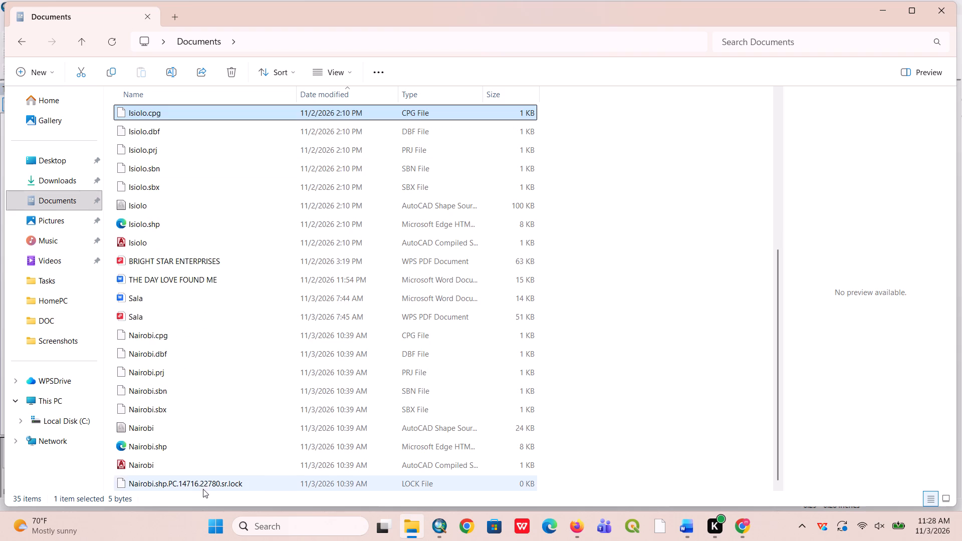
shift+click(208, 485)
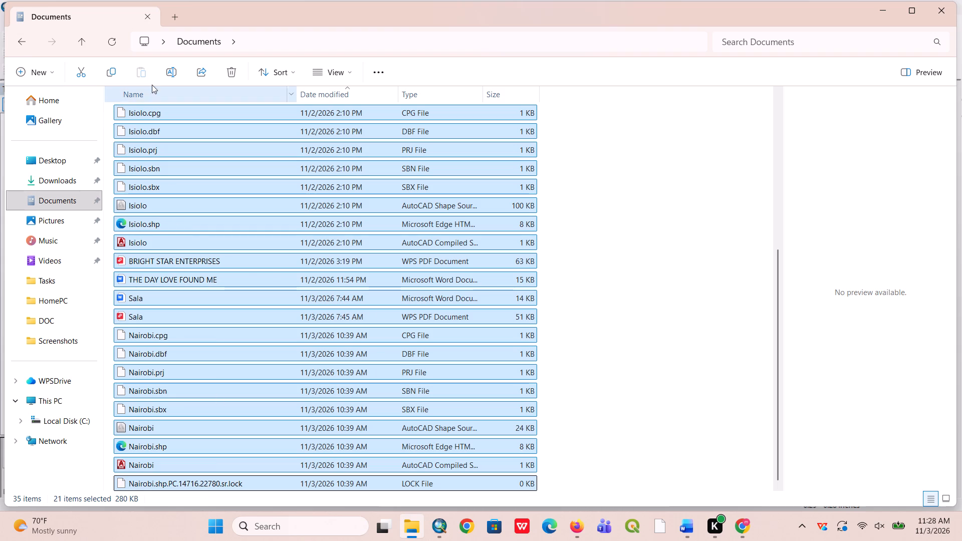
click(227, 67)
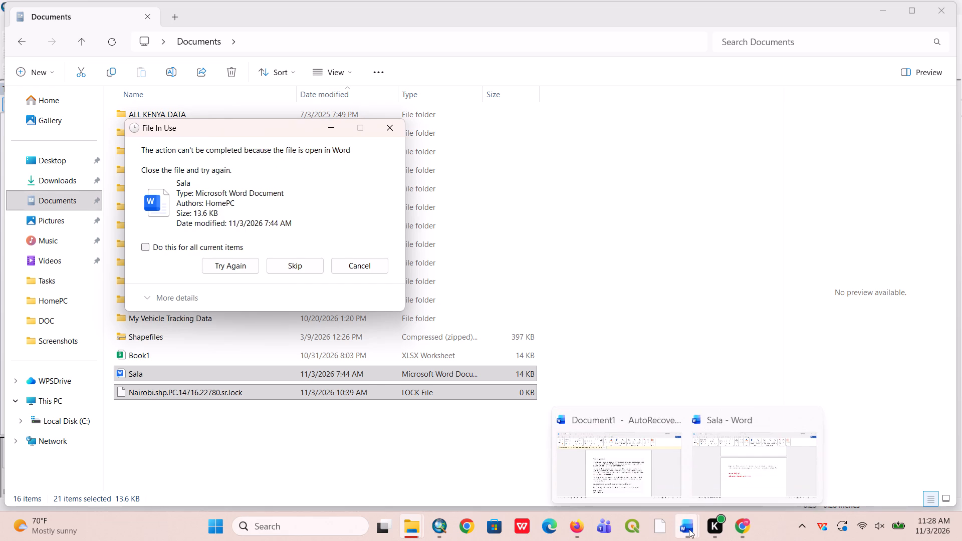
Close the Sala document in Word without saving its changes and retry deleting it from the Documents folder.
click(674, 420)
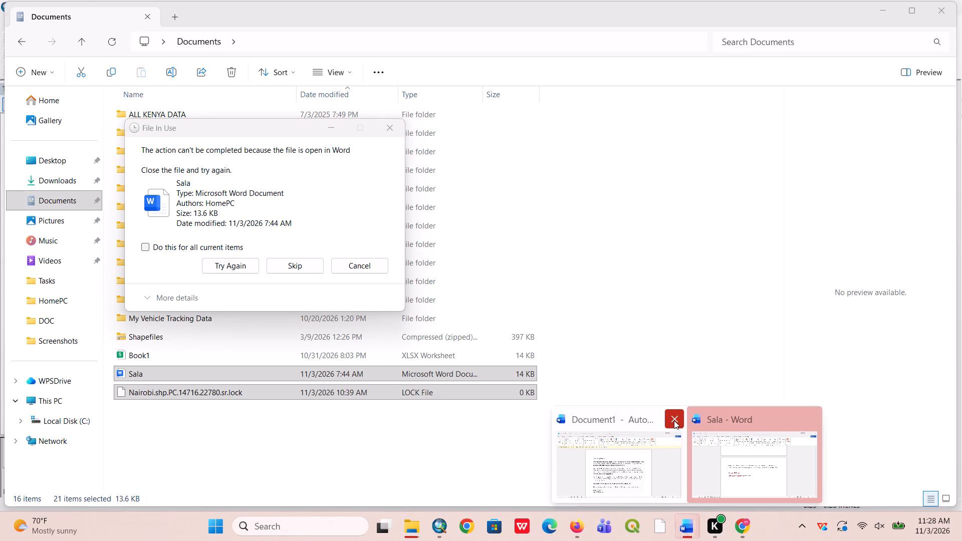
click(674, 420)
click(674, 416)
double_click(674, 416)
click(811, 416)
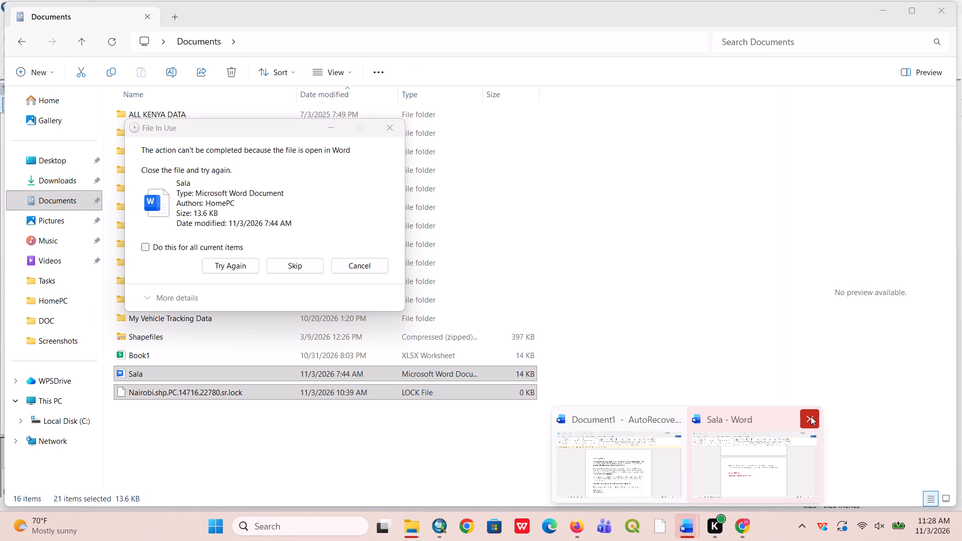
click(811, 416)
triple_click(811, 416)
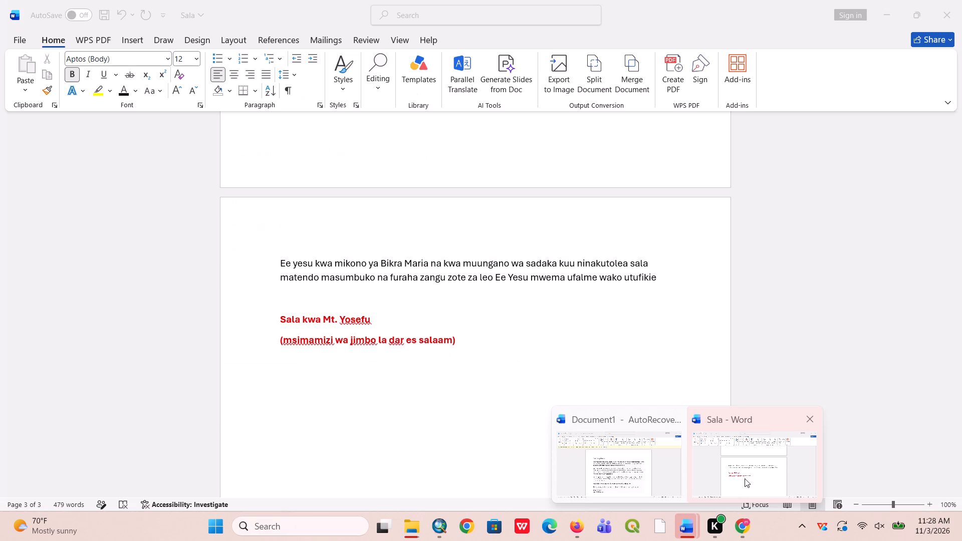
click(740, 477)
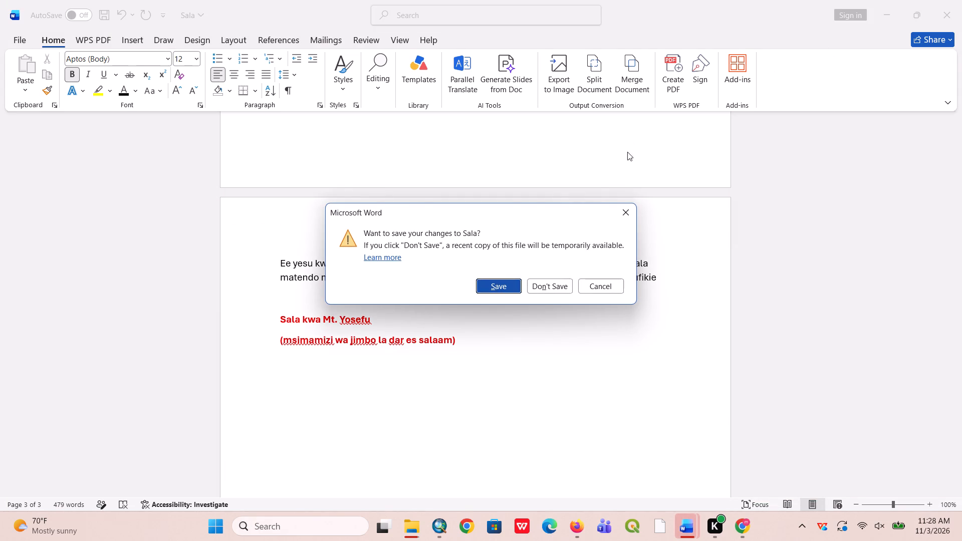
click(553, 286)
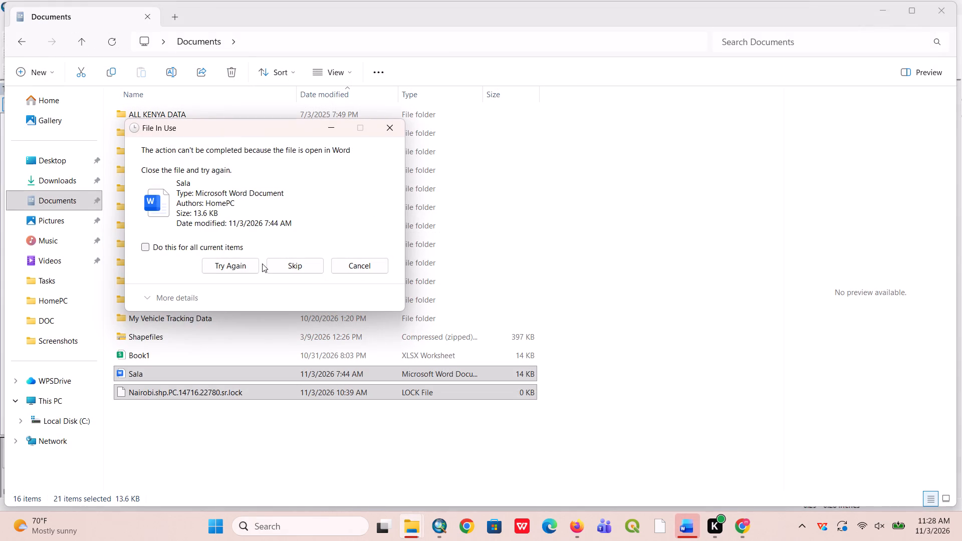
click(238, 272)
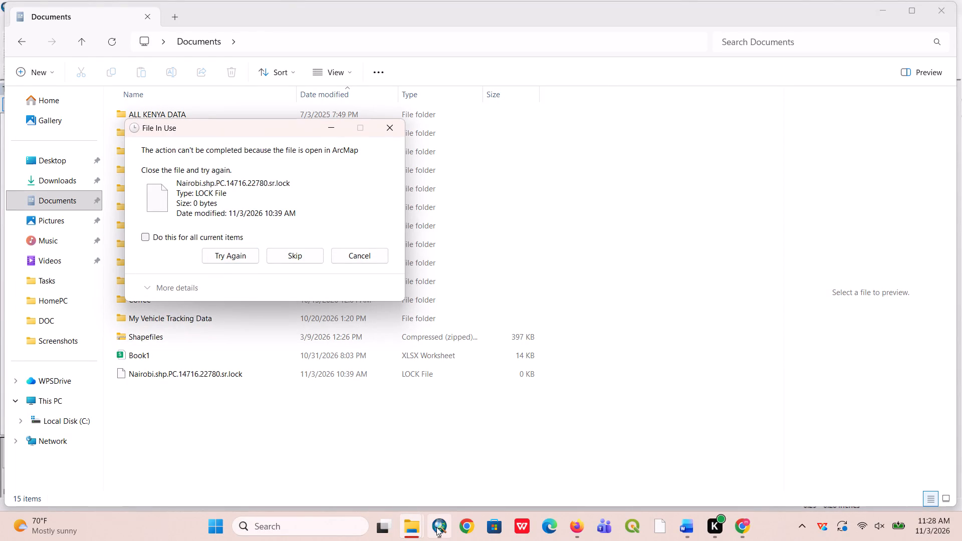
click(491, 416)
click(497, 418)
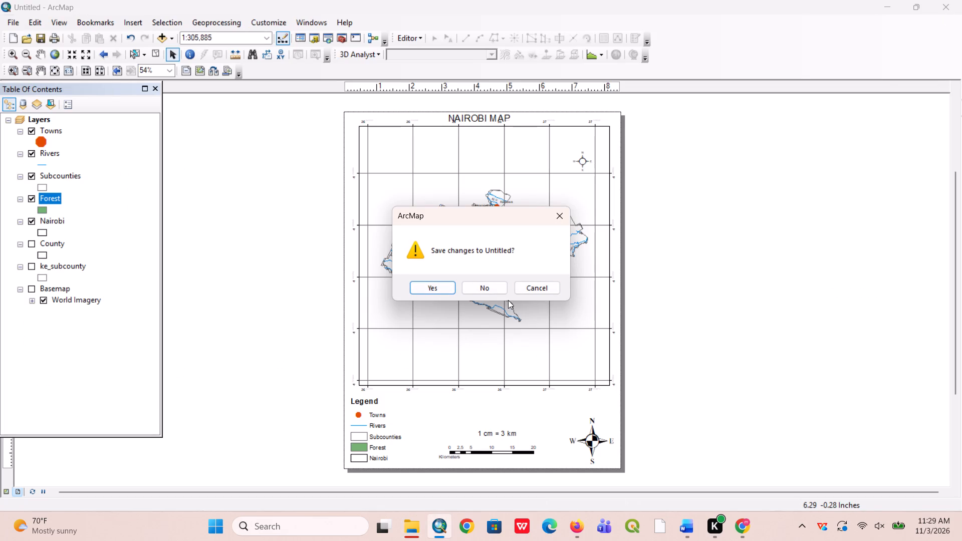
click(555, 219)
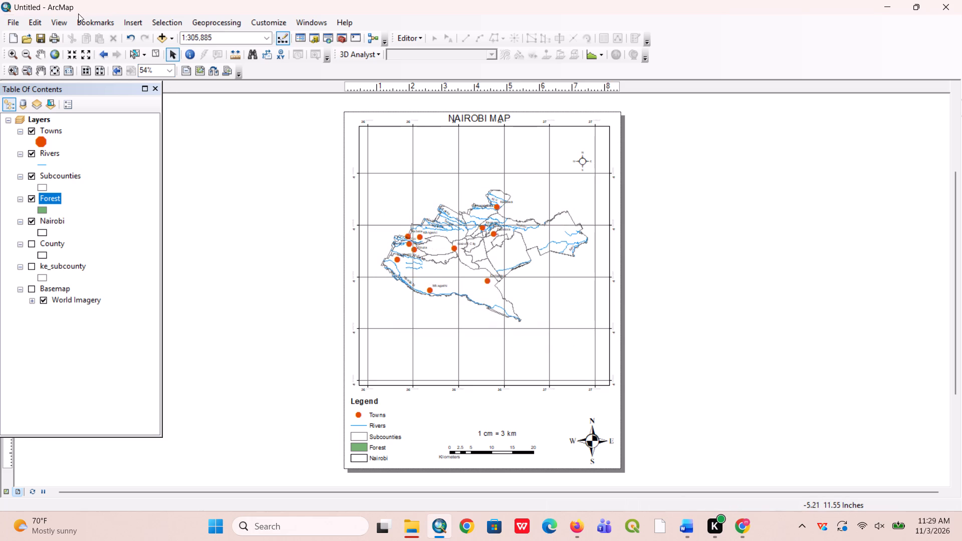
Save the Nairobi map as an ArcMap document named trieal in the Documents folder, discarding the unsaved recovered Word document Document1.
click(4, 23)
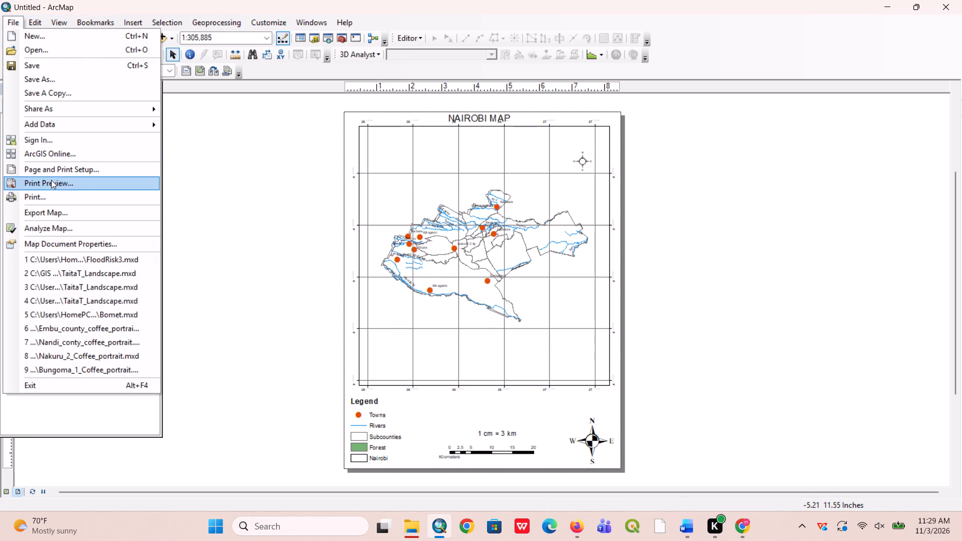
click(40, 82)
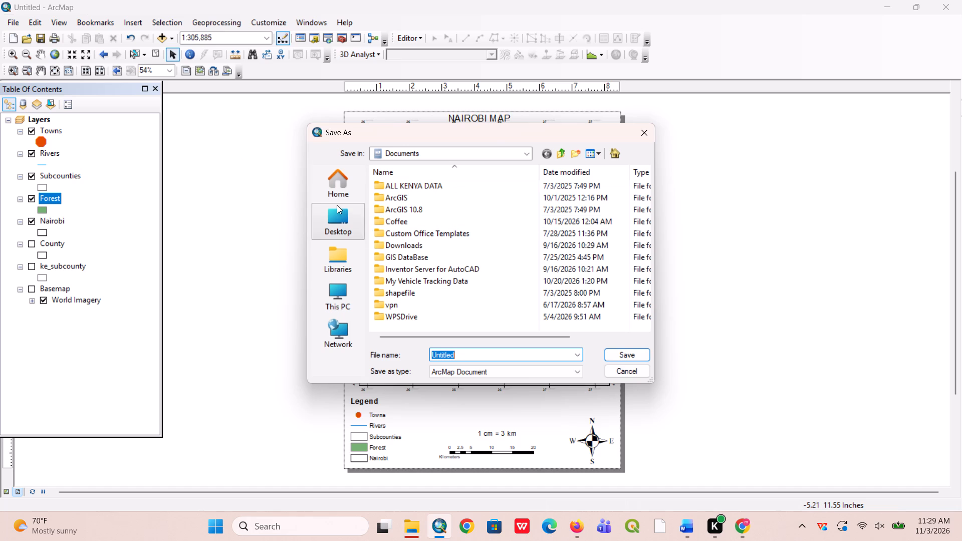
click(327, 229)
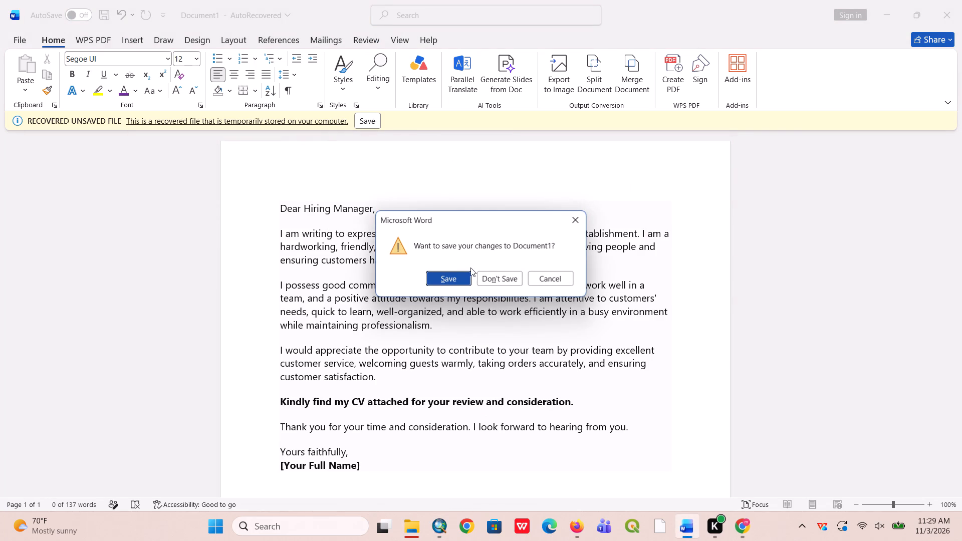
click(502, 277)
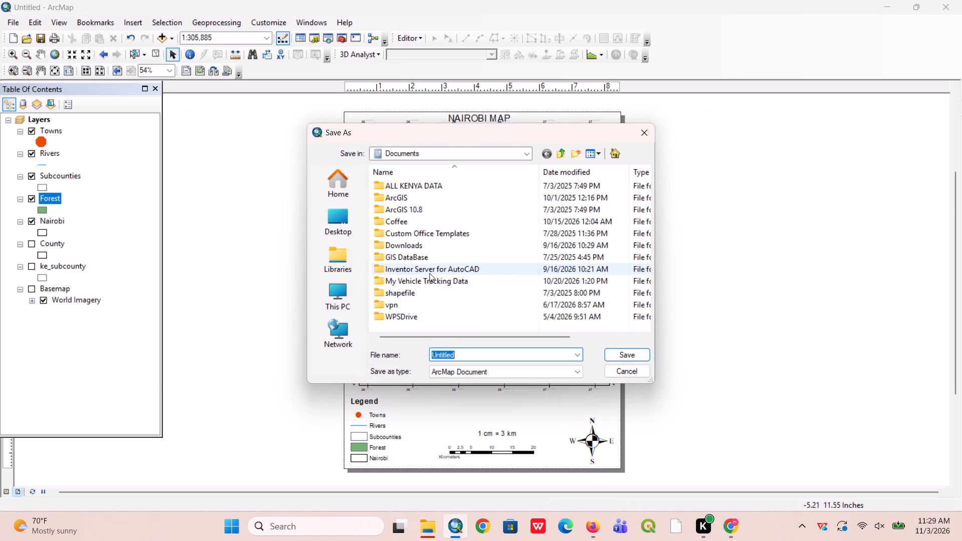
click(467, 353)
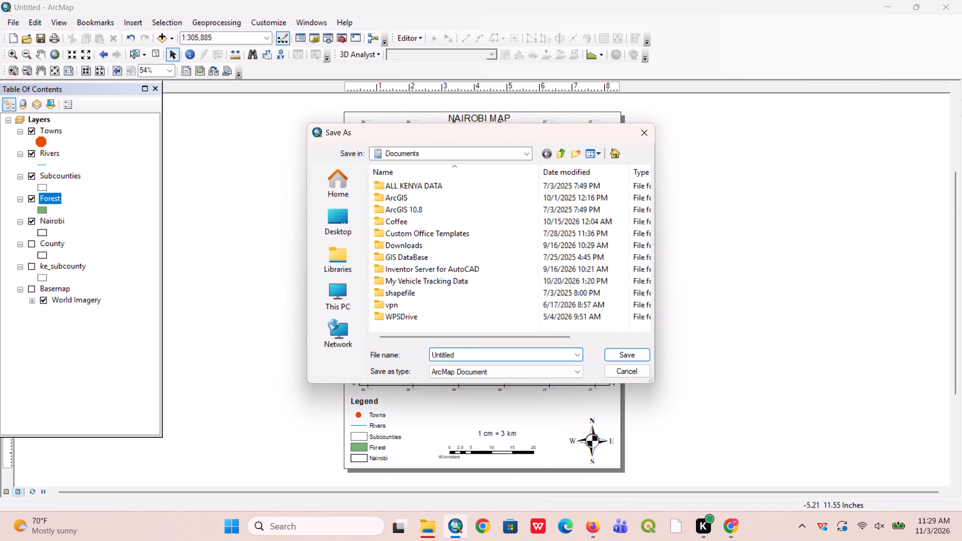
key(BackSpace)
key(BackSpace)
key(BackSpace)
key(BackSpace)
key(BackSpace)
key(BackSpace)
key(BackSpace)
key(BackSpace)
key(BackSpace)
key(BackSpace)
key(BackSpace)
key(BackSpace)
key(BackSpace)
key(BackSpace)
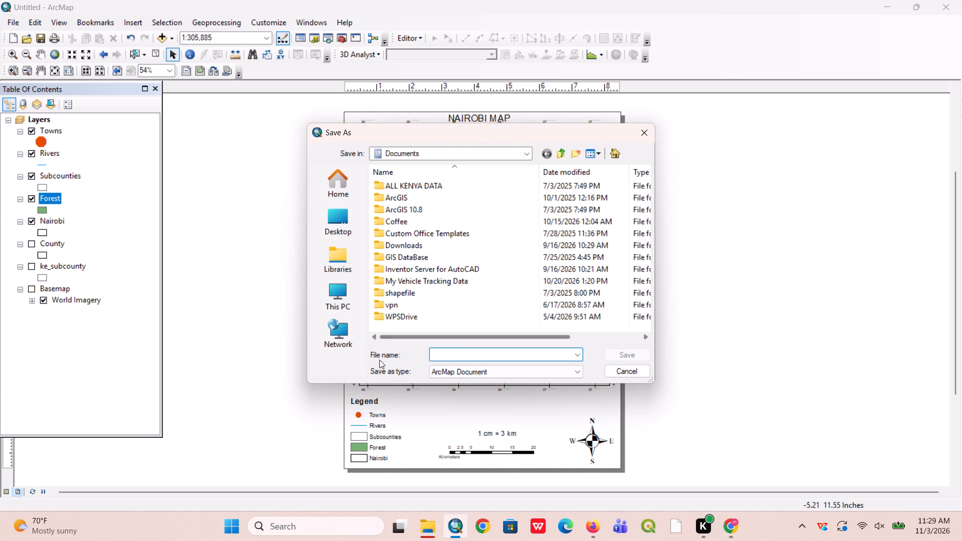
text(tri)
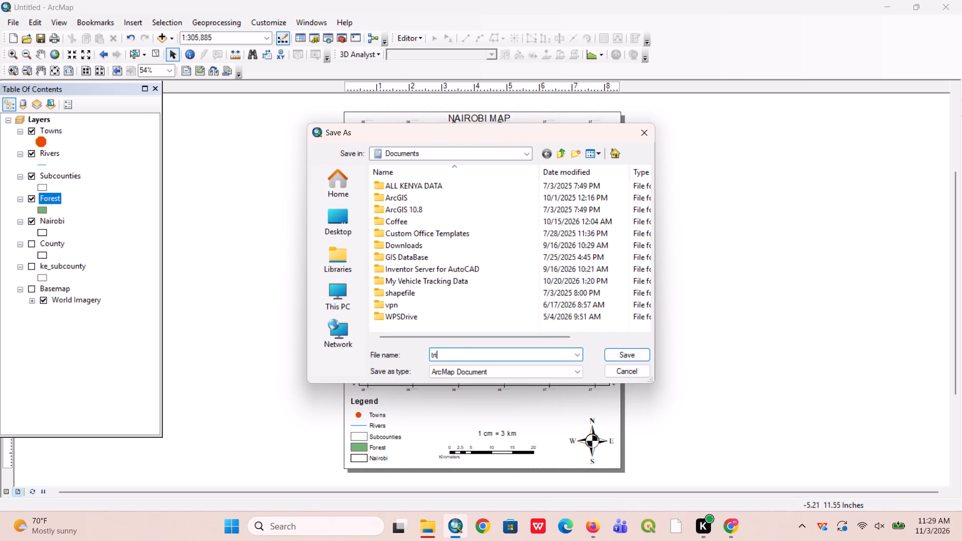
text(eal)
click(634, 355)
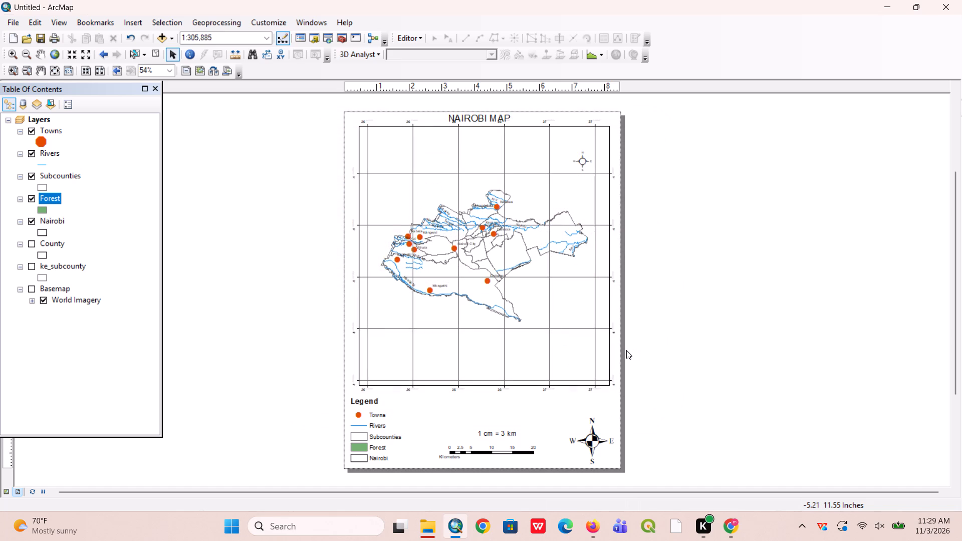
Close ArcMap and retry deleting the Nairobi shapefile's lock file, skipping it if it cannot be found.
click(958, 1)
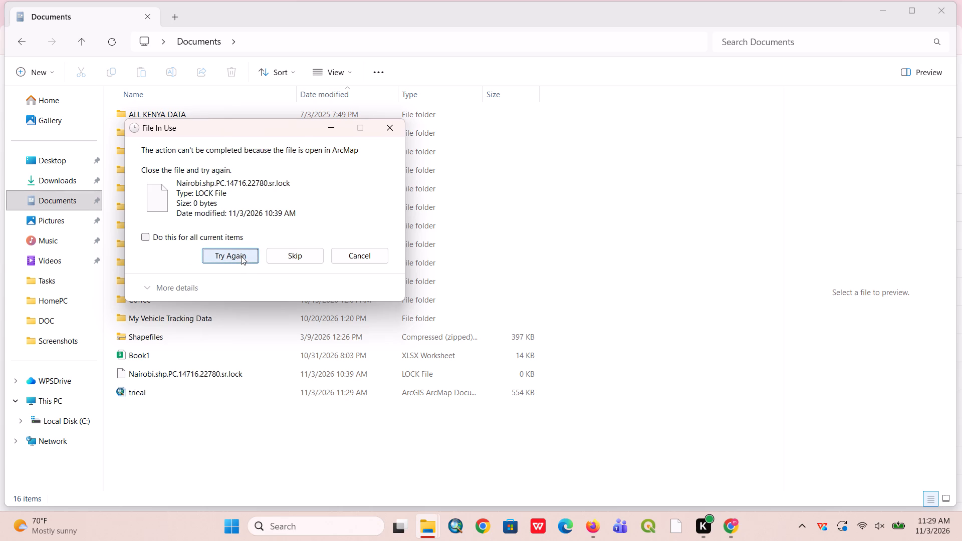
click(241, 256)
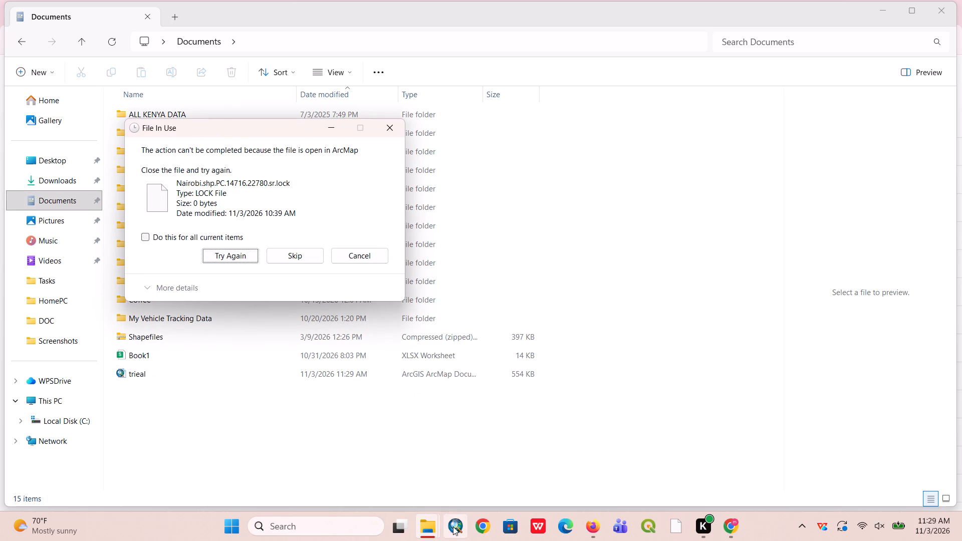
click(232, 253)
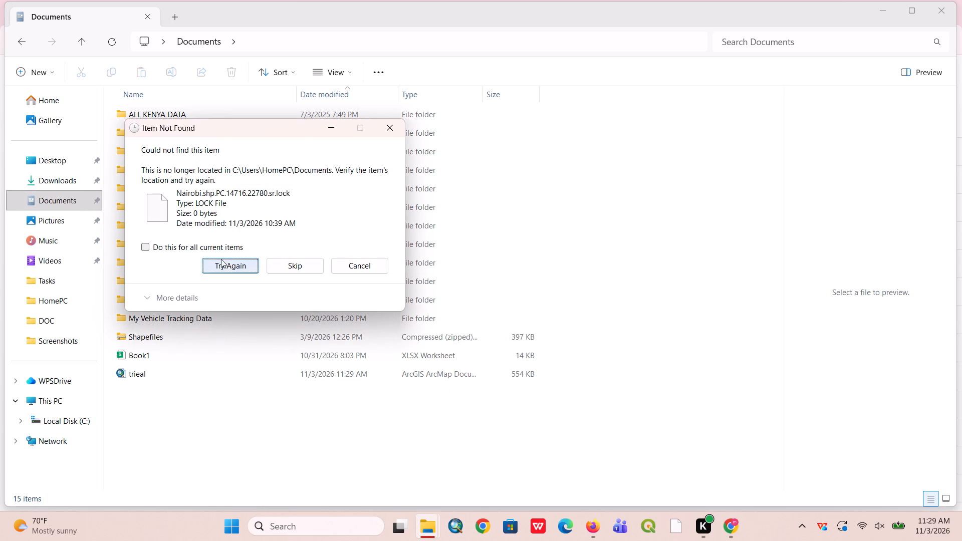
click(223, 261)
click(309, 261)
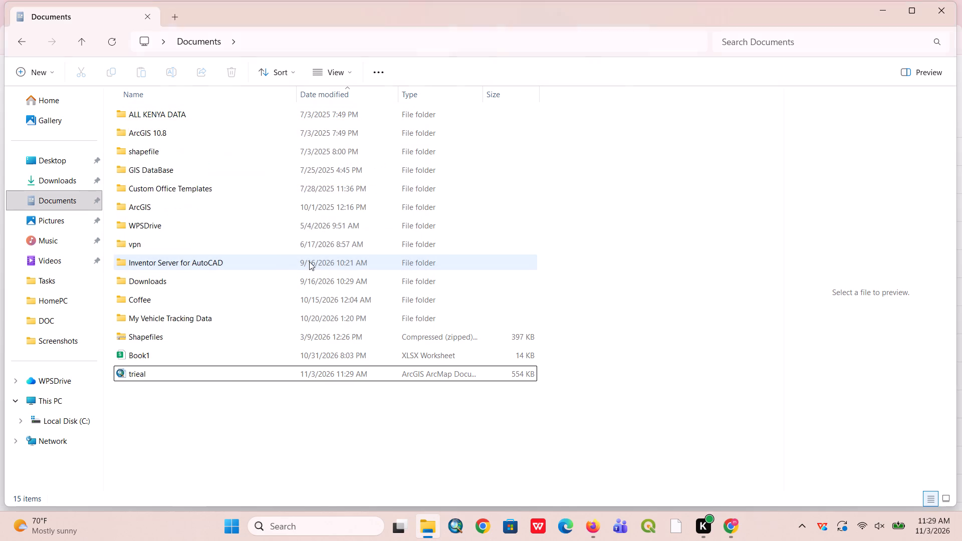
Delete the Book1 worksheet and the trieal ArcMap document from the Documents folder.
click(184, 369)
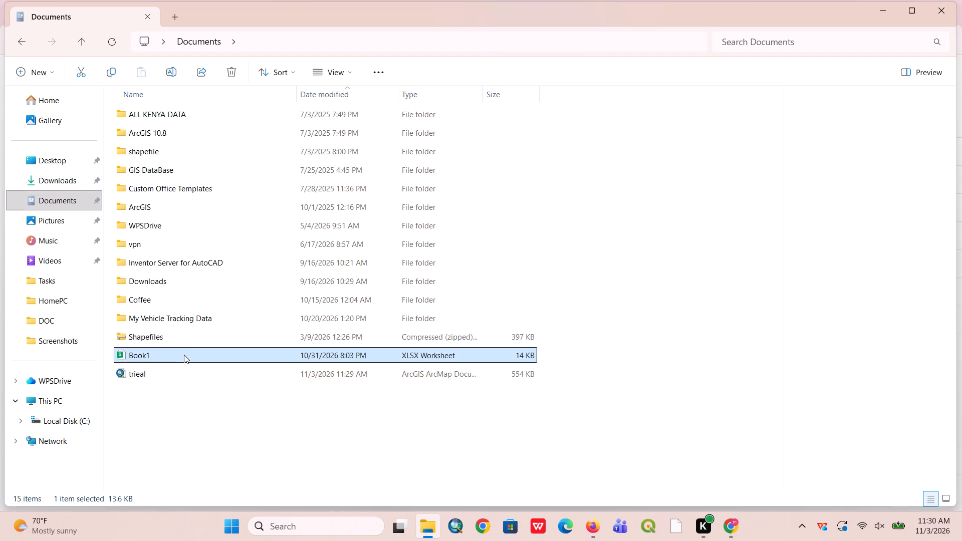
ctrl+click(187, 365)
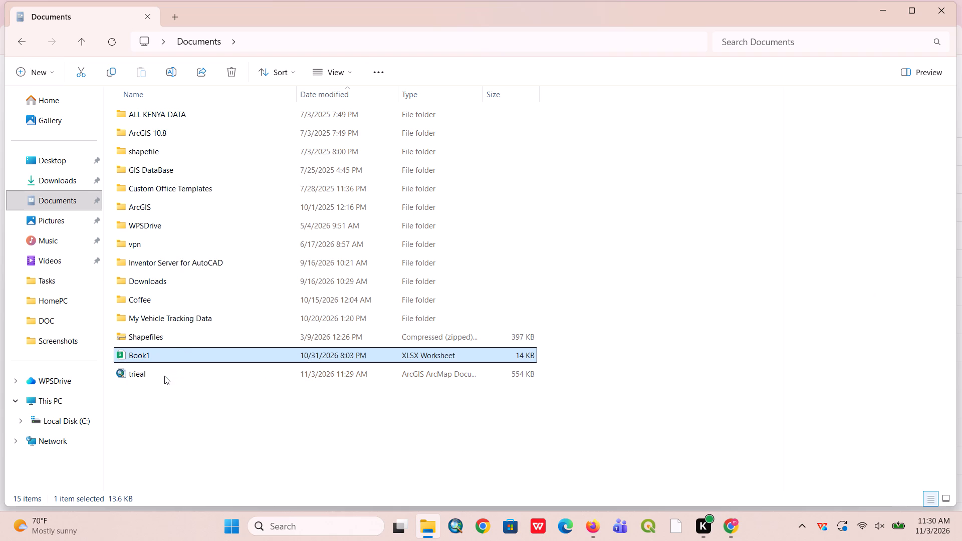
ctrl+click(164, 376)
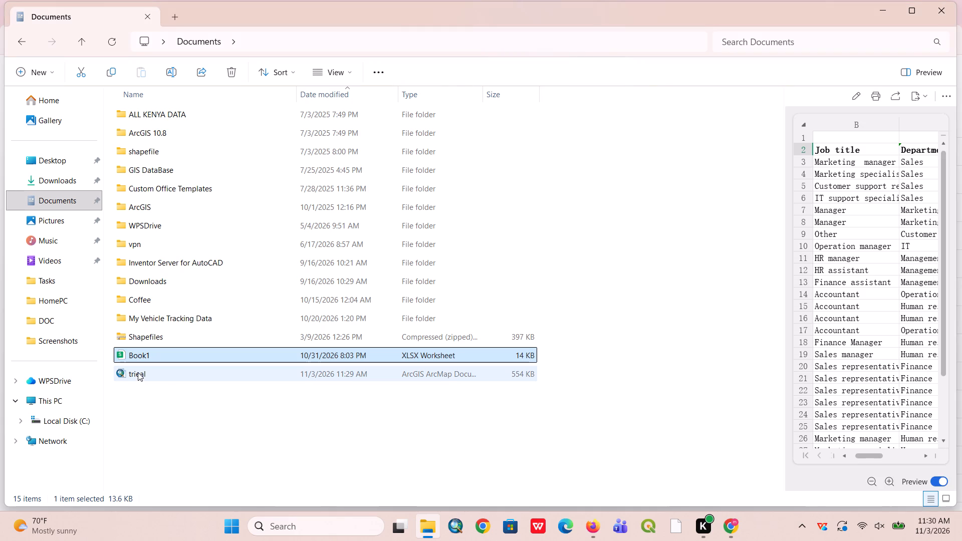
ctrl+click(138, 372)
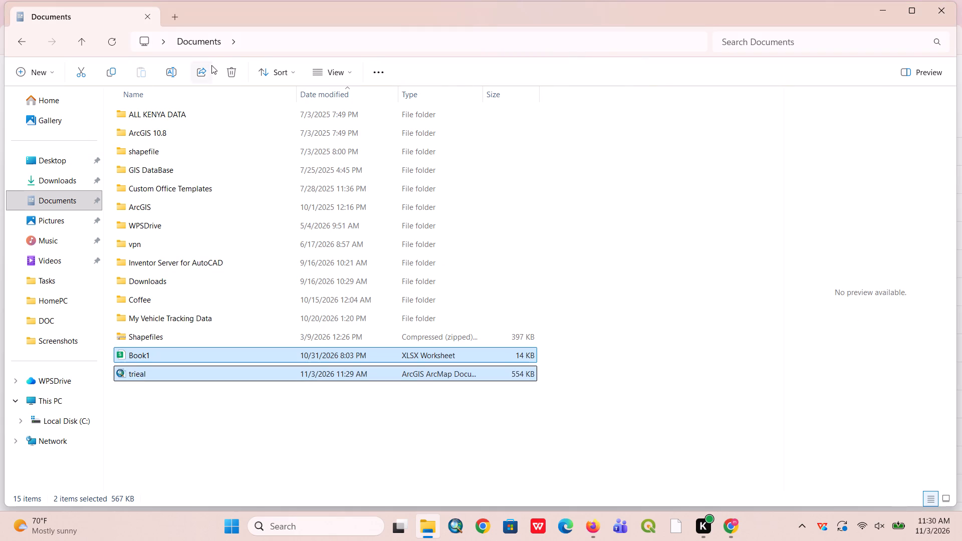
click(231, 69)
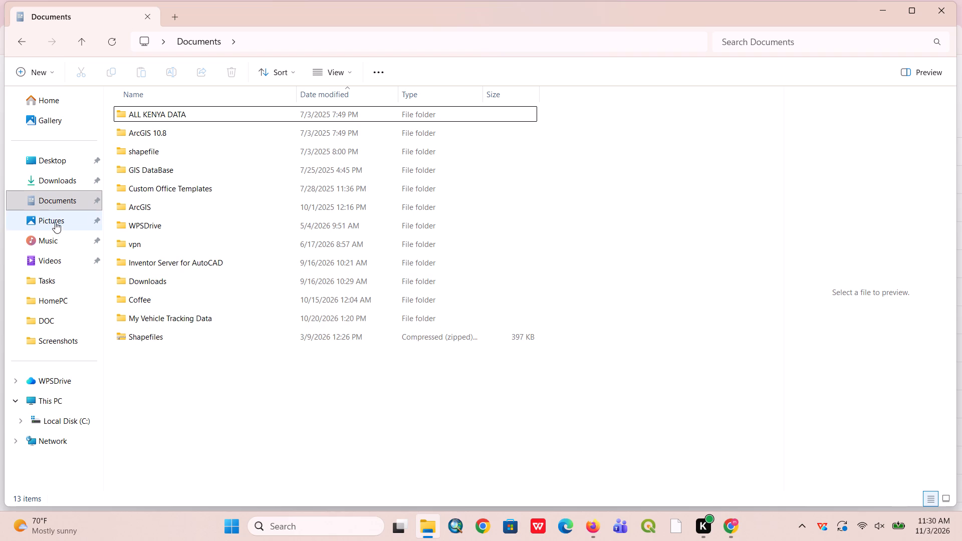
Look through the Desktop folder, Local Disk (C:) and the installed apps list for the Recycle Bin.
click(54, 160)
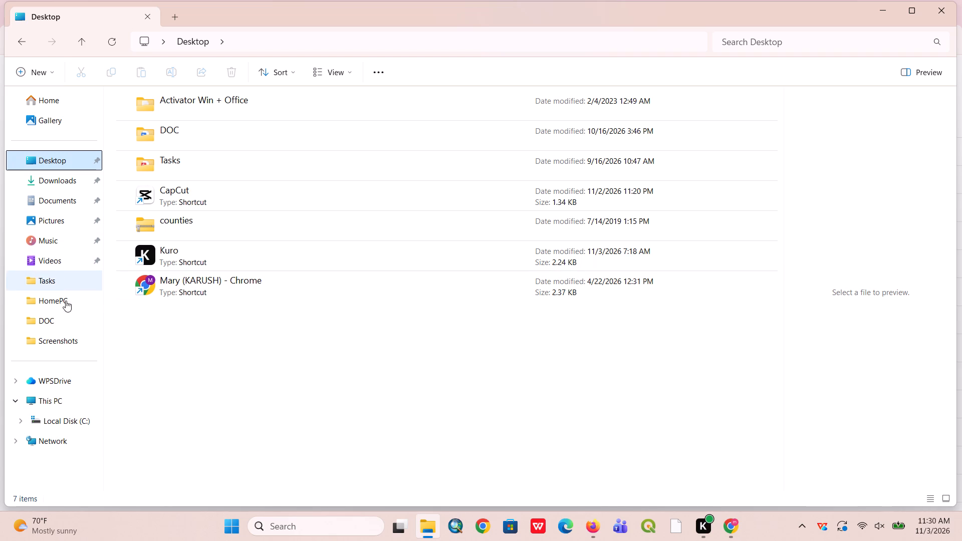
click(67, 415)
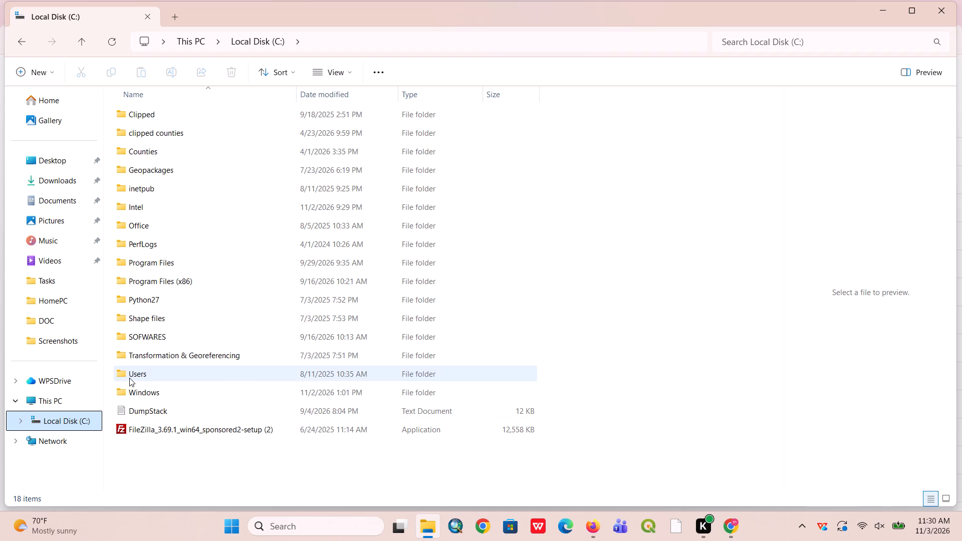
scroll(164, 133, down, 3)
scroll(170, 244, up, 2)
click(186, 529)
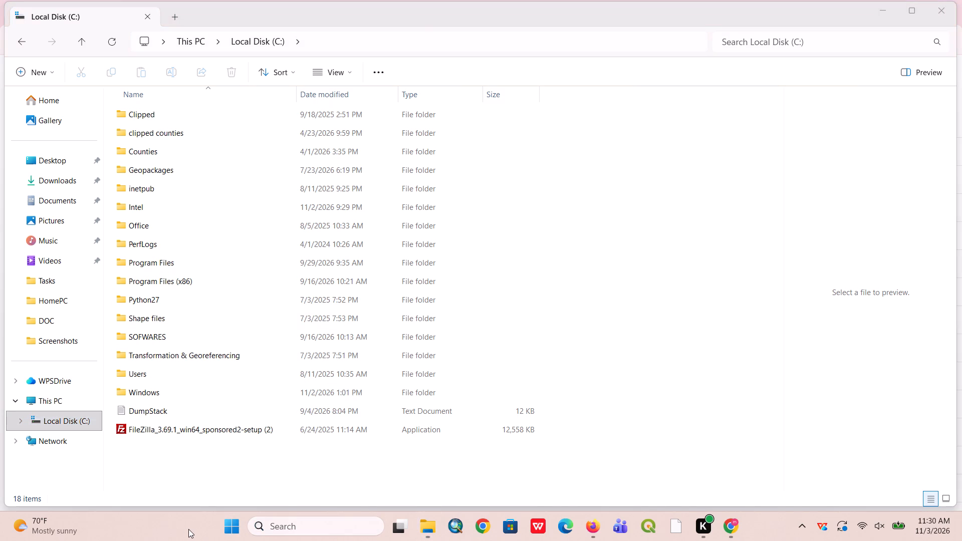
click(232, 532)
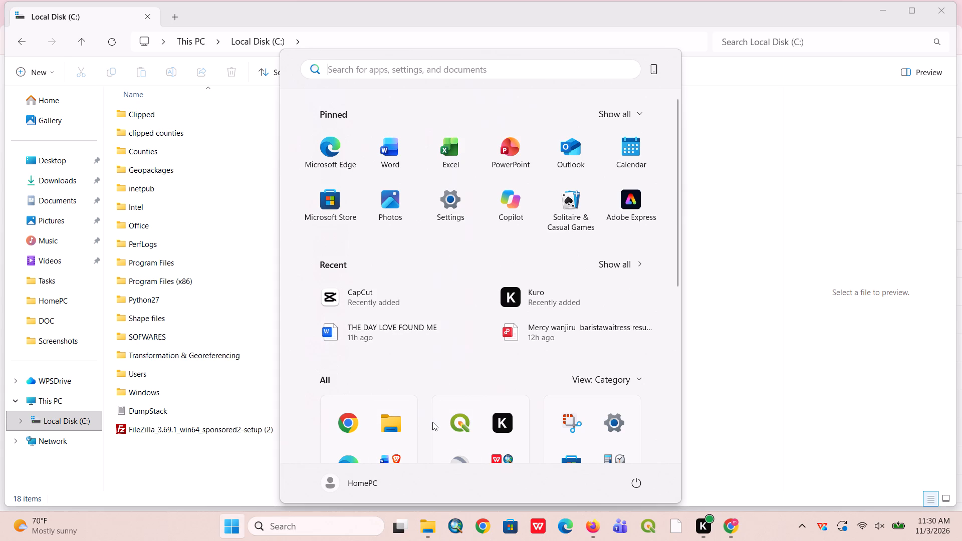
scroll(432, 422, down, 1)
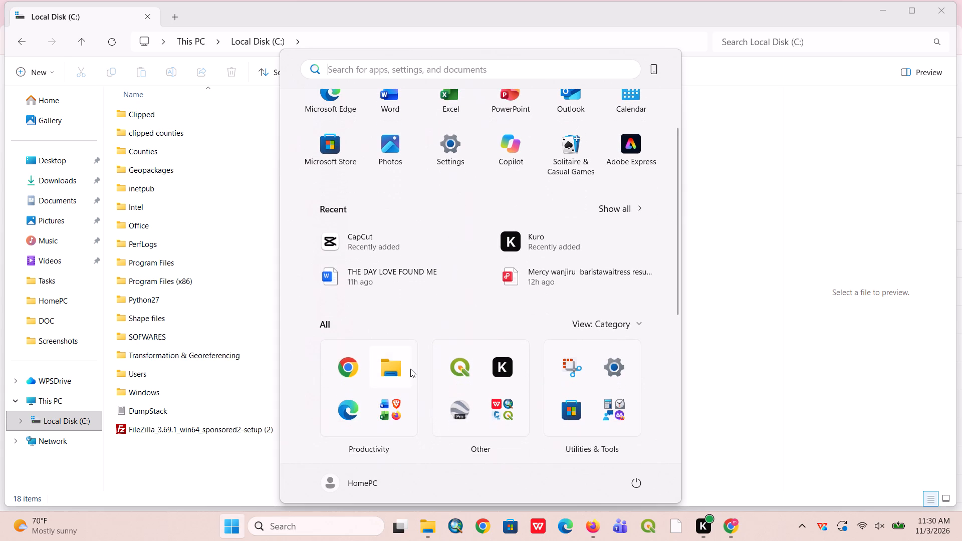
scroll(410, 369, down, 8)
scroll(410, 364, up, 2)
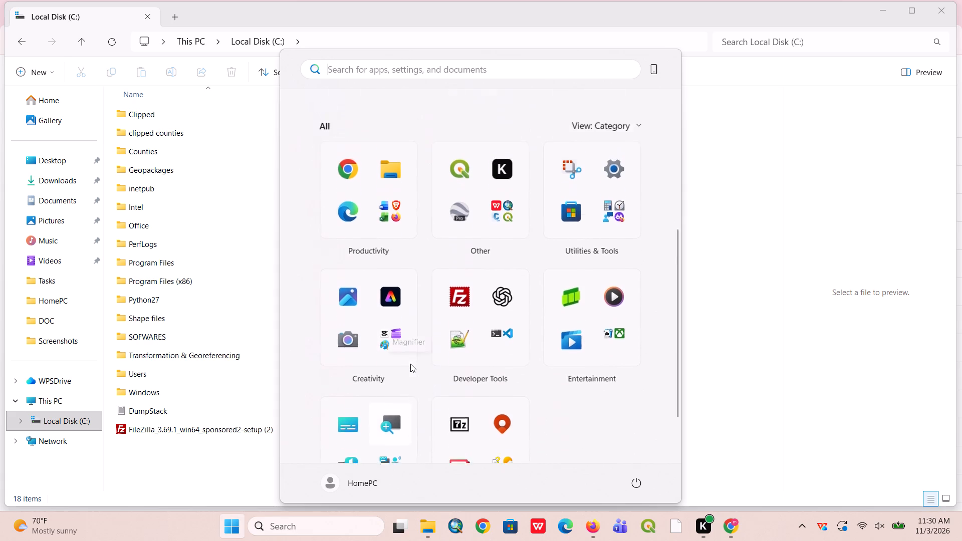
scroll(410, 364, up, 6)
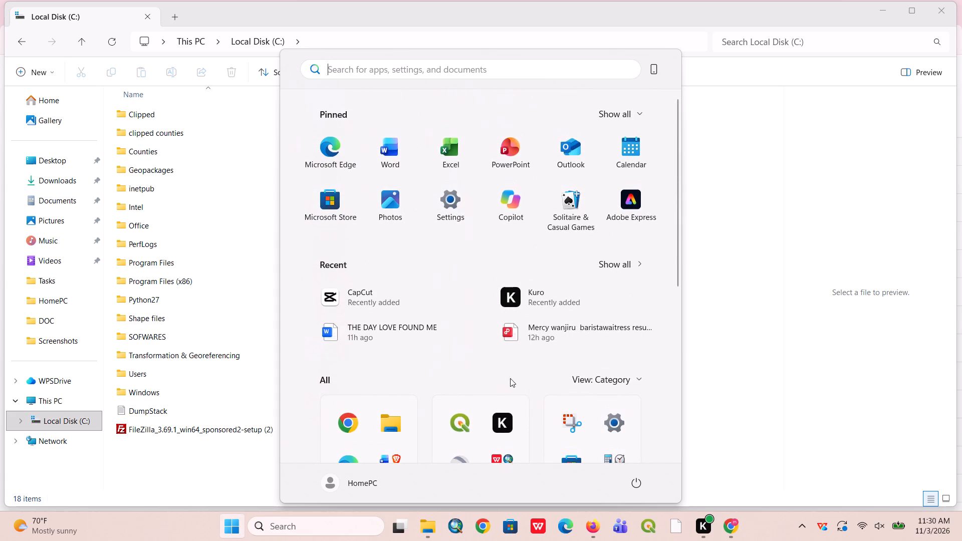
click(744, 374)
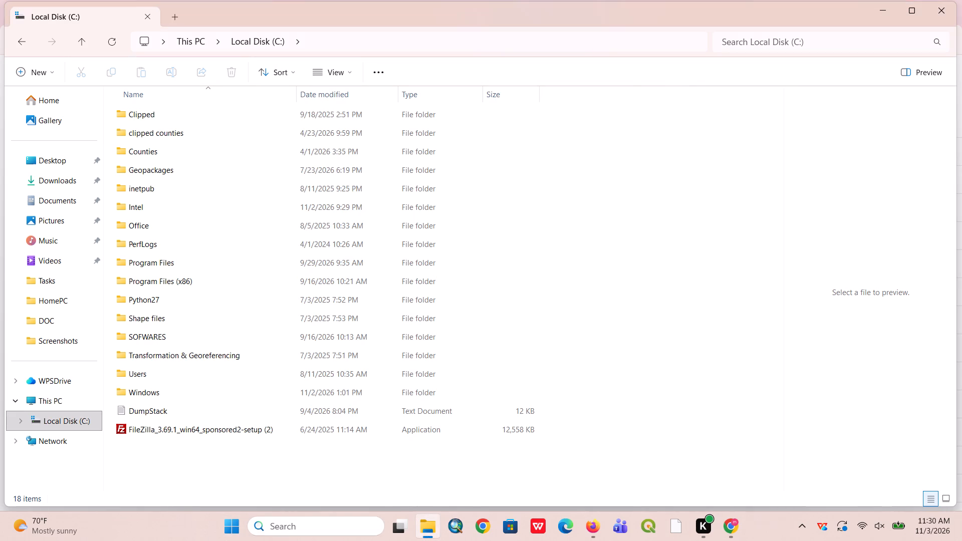
Search the computer for the Recycle Bin, open it and permanently empty all of its contents.
click(326, 531)
text(RE)
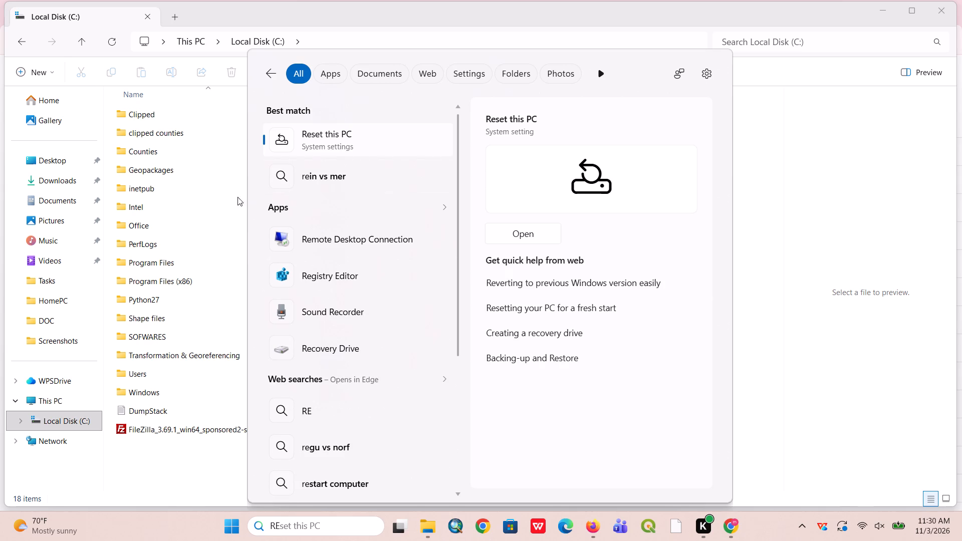
key(c)
click(358, 142)
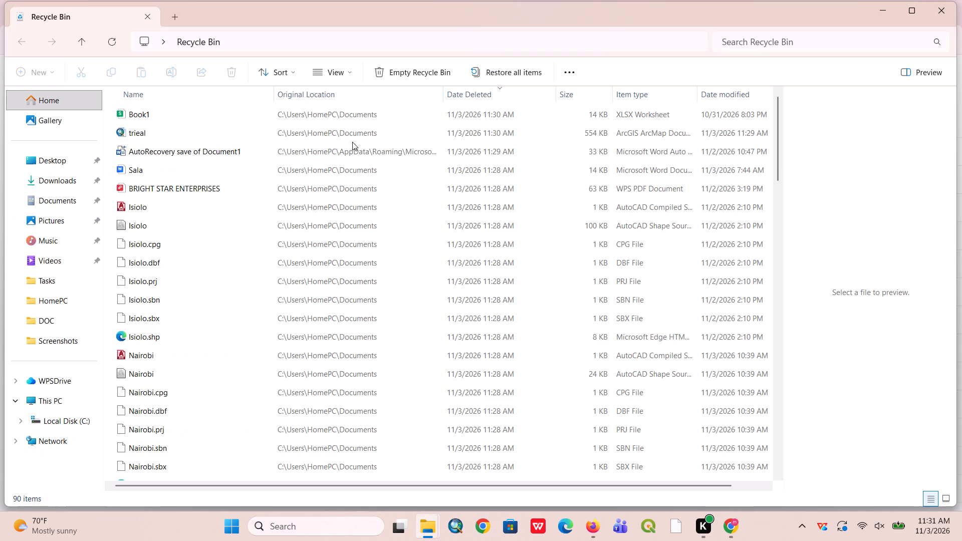
click(402, 80)
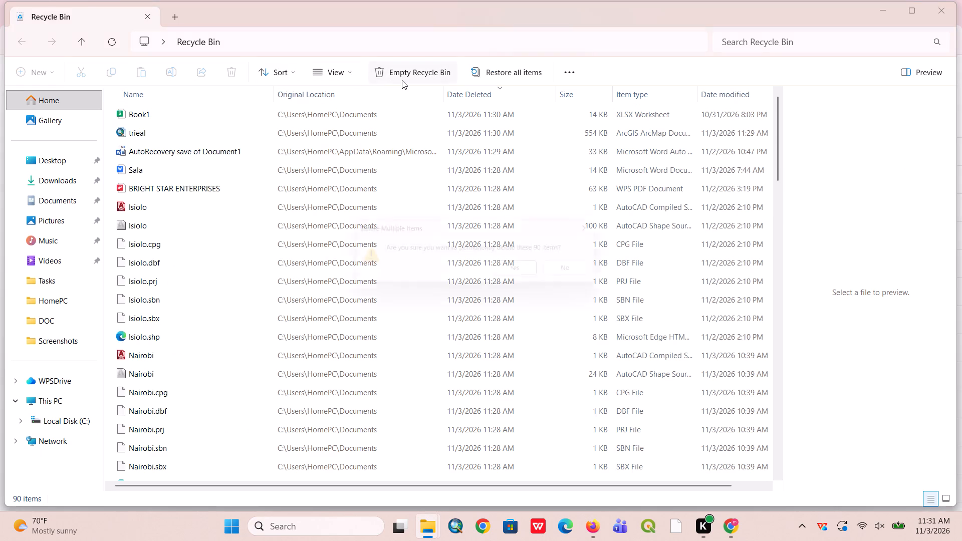
click(527, 266)
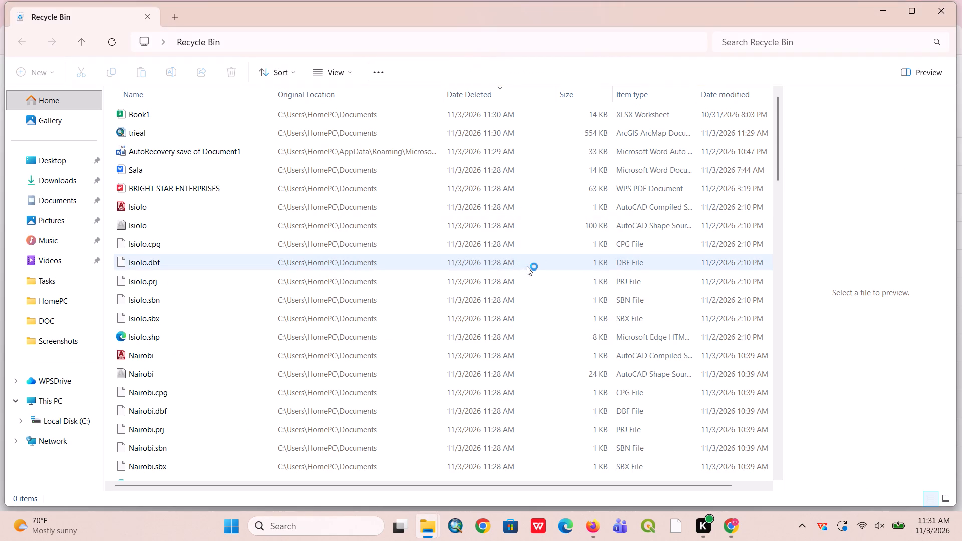
Delete the AU CV PDF from the DOC folder on the Desktop.
click(79, 40)
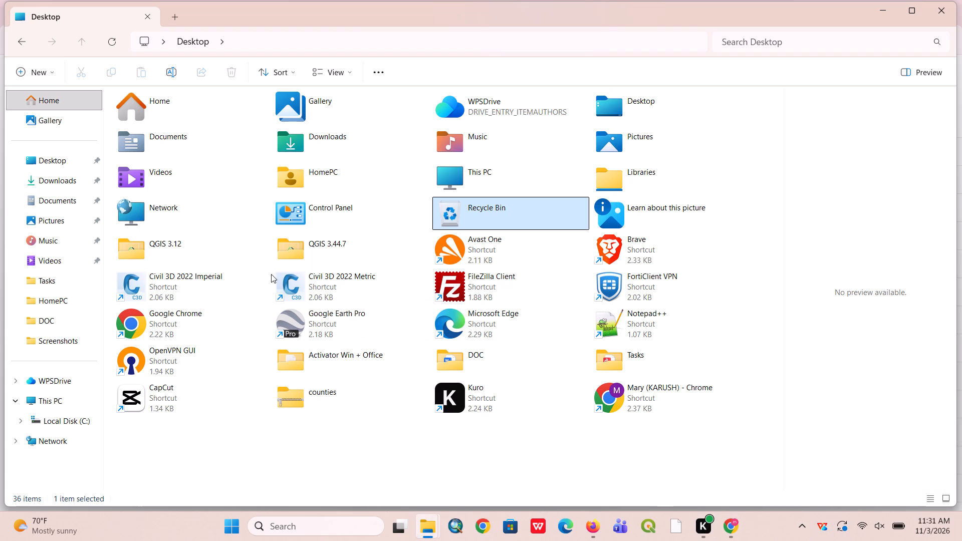
scroll(284, 299, down, 2)
click(56, 319)
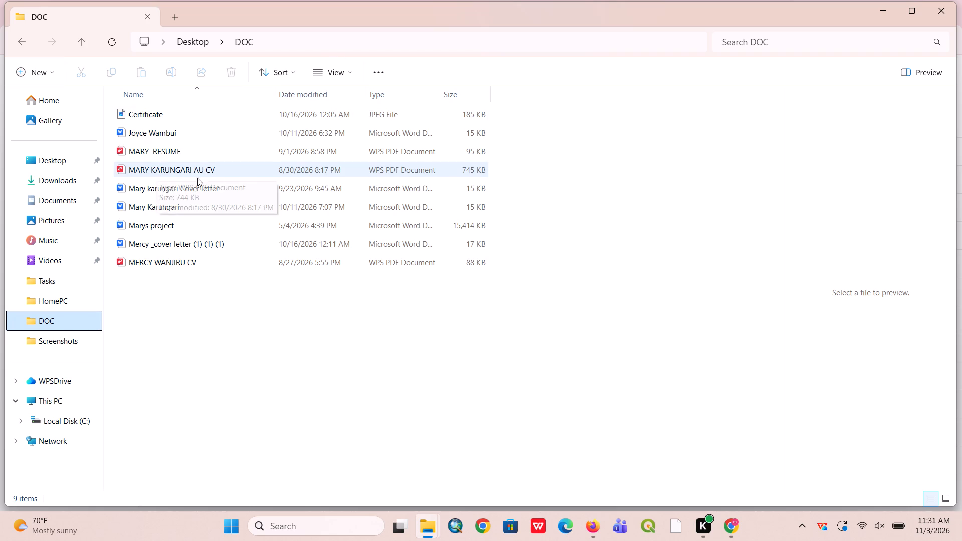
right_click(243, 171)
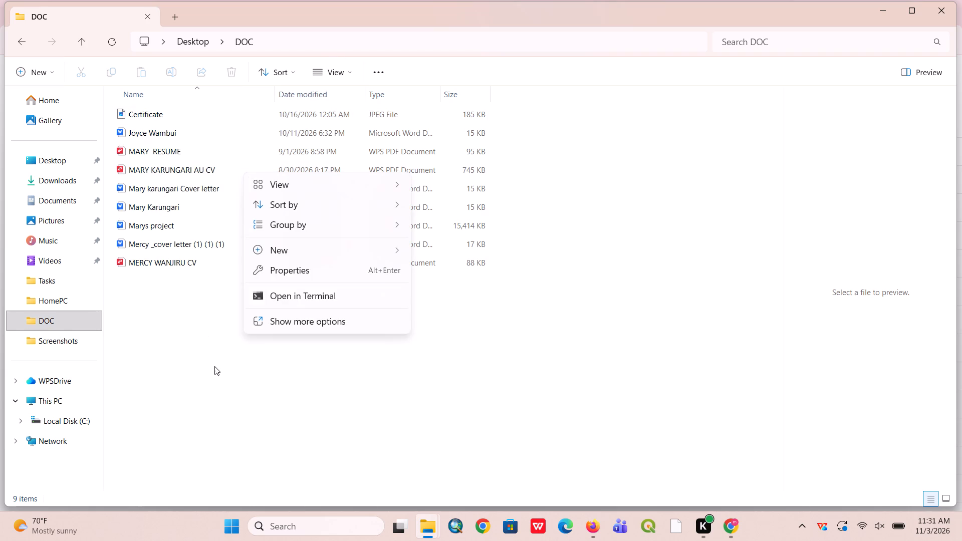
click(213, 172)
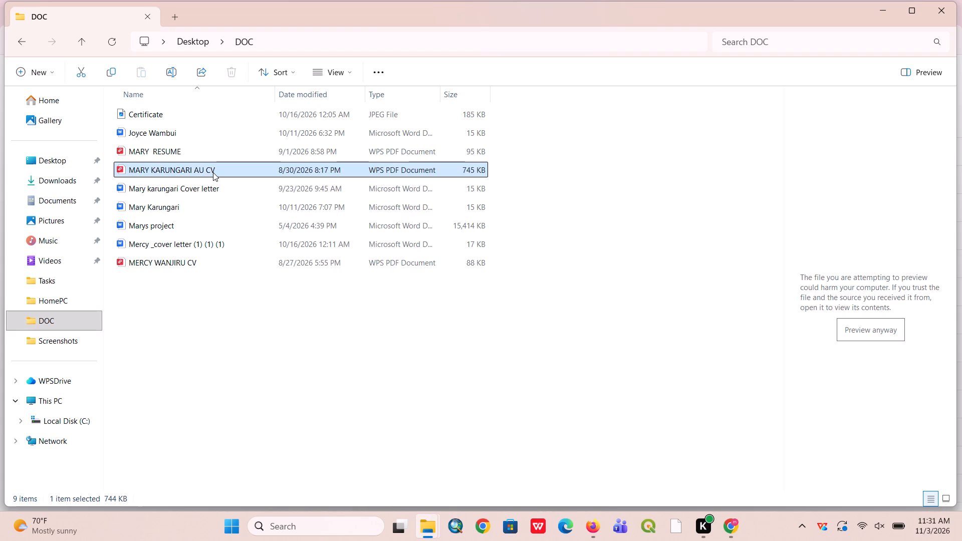
right_click(213, 172)
click(231, 65)
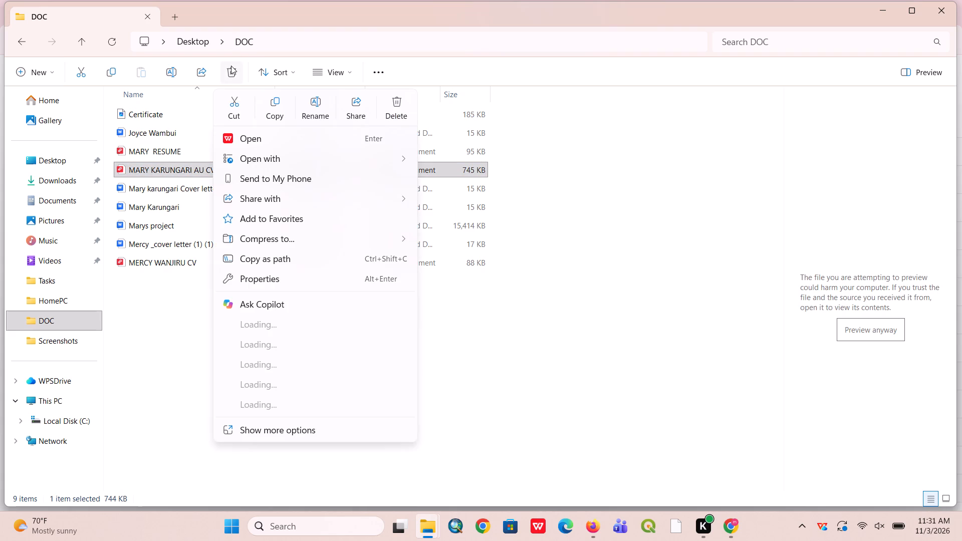
click(231, 73)
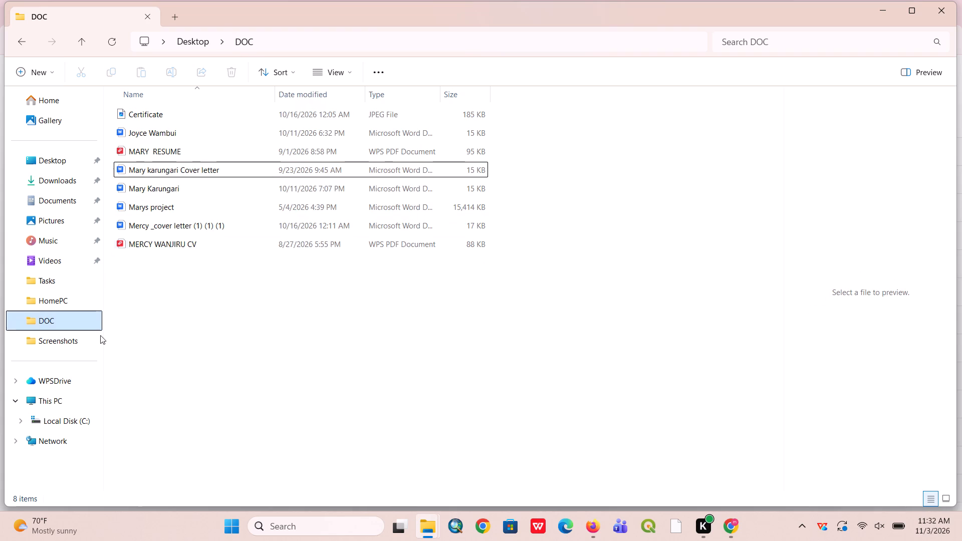
Check the Screenshots folder and Local Disk (C:), and examine the county shapefiles in the clipped counties folder.
click(40, 339)
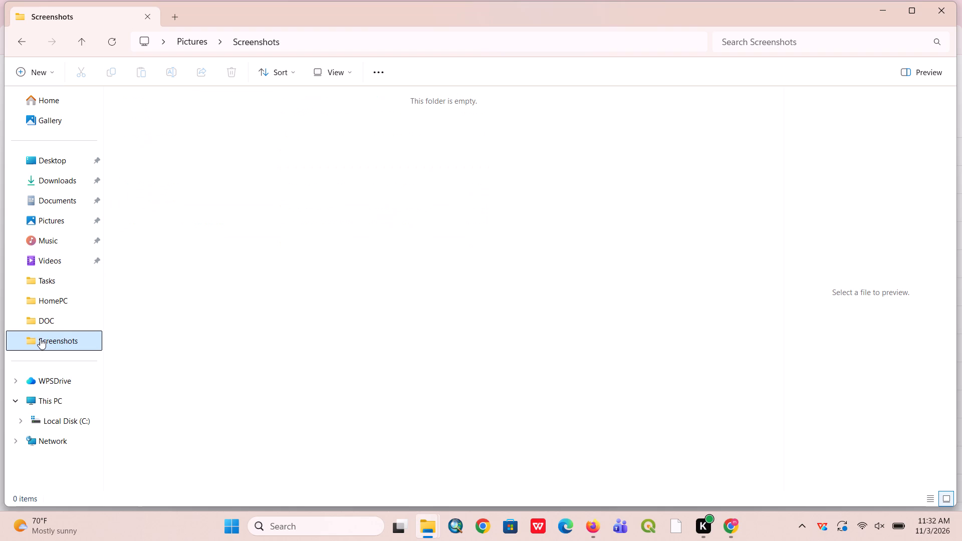
click(54, 405)
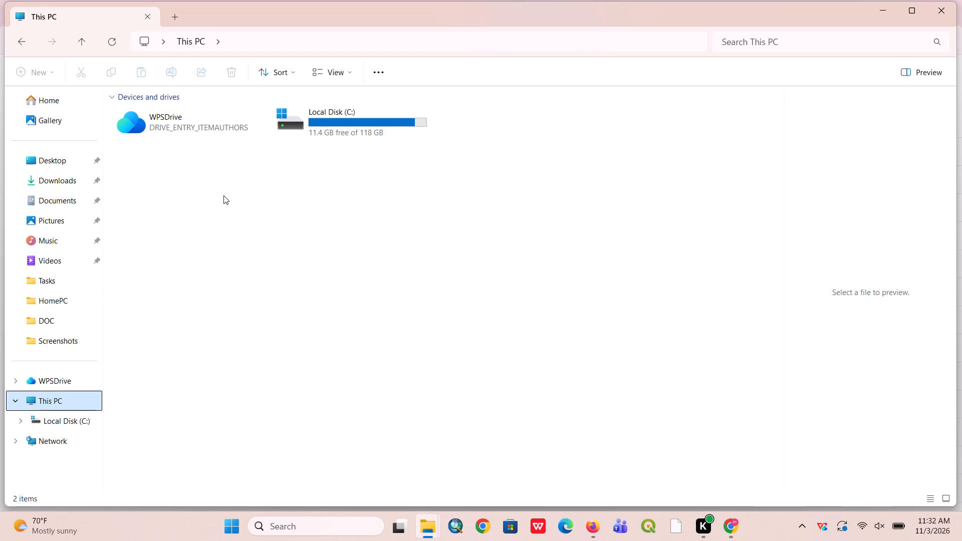
click(68, 423)
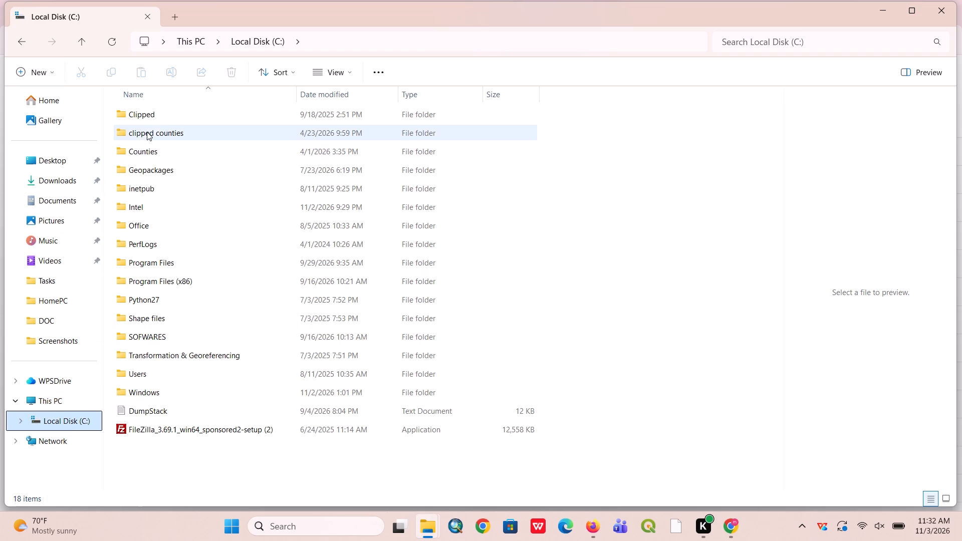
click(182, 139)
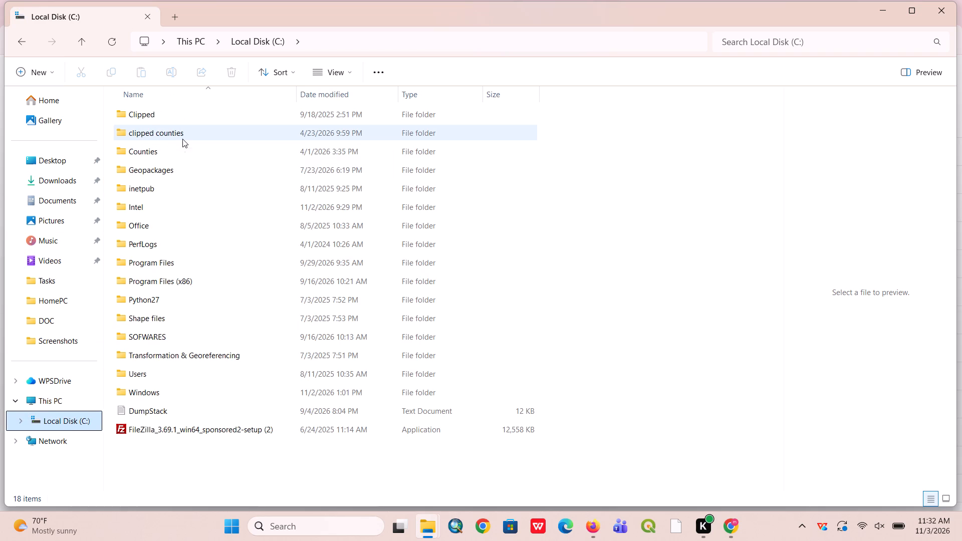
double_click(183, 139)
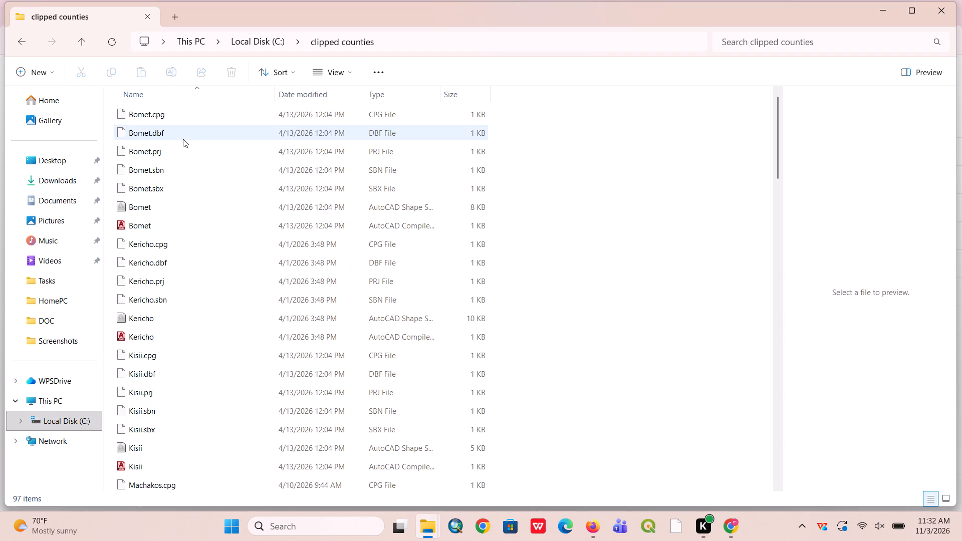
scroll(189, 267, down, 3)
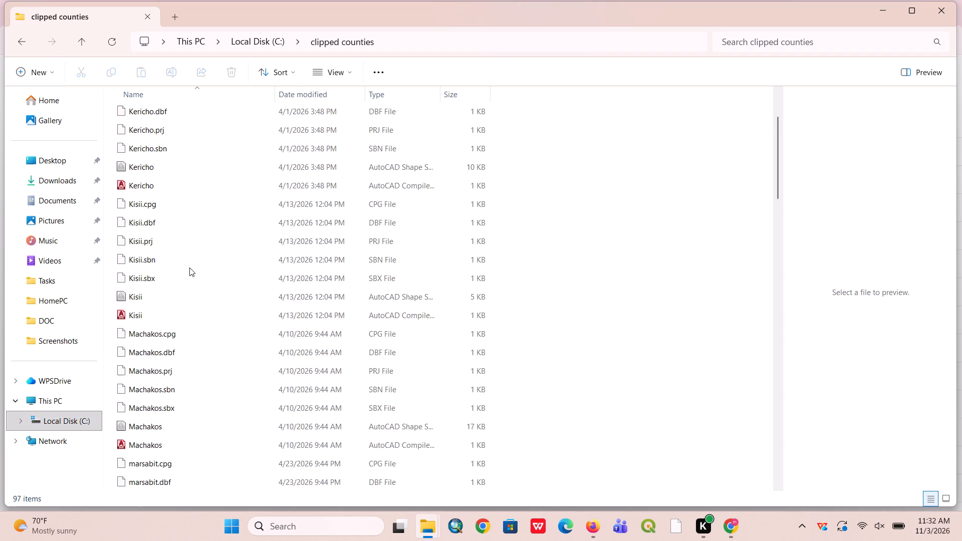
scroll(190, 268, down, 8)
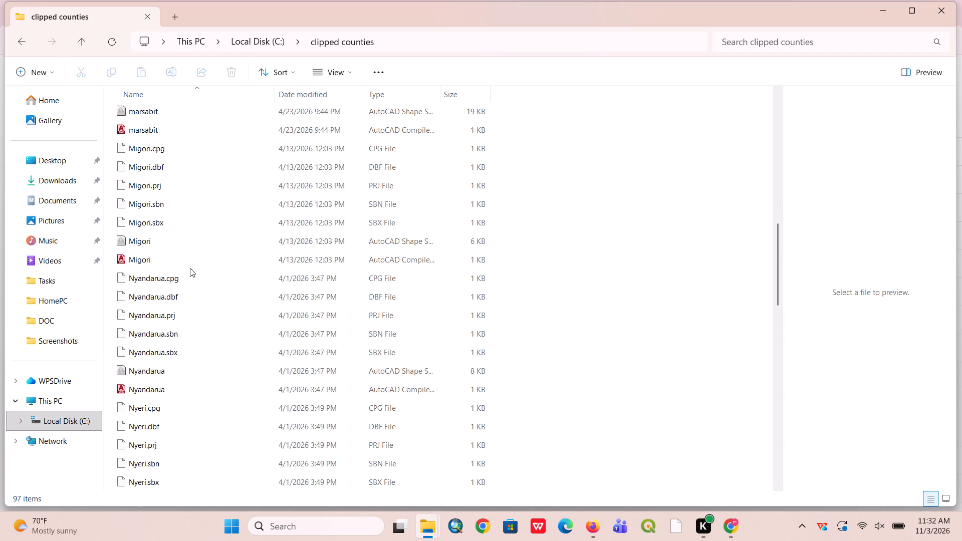
scroll(190, 268, down, 5)
scroll(190, 268, down, 18)
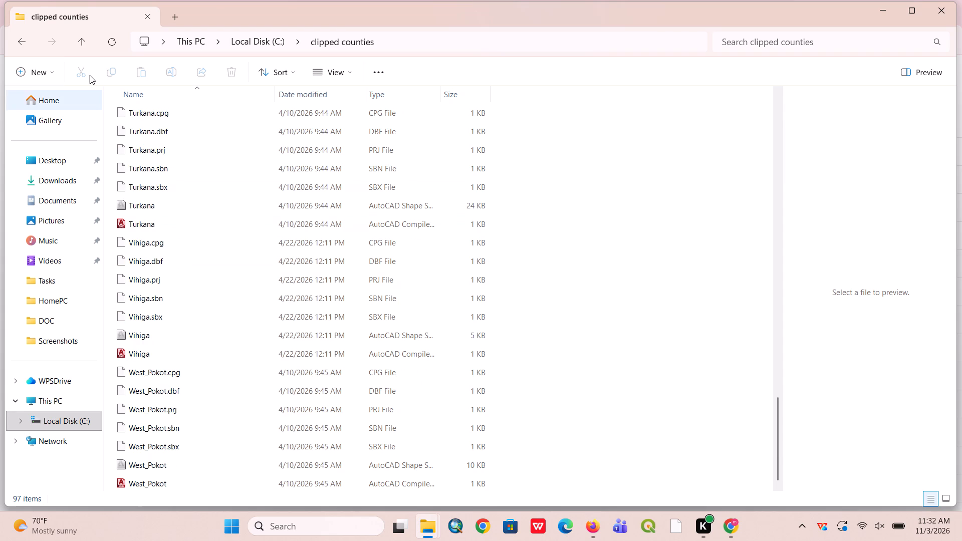
click(20, 46)
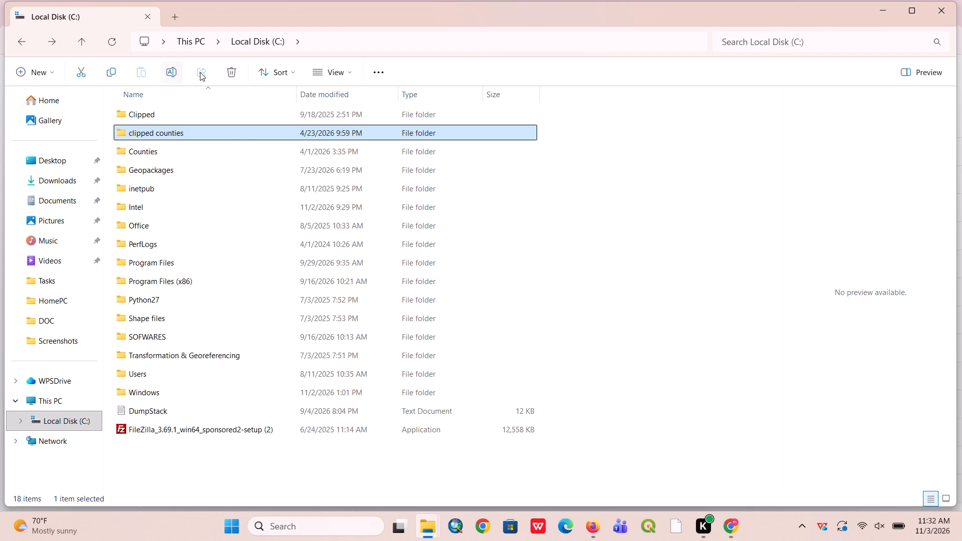
Delete the clipped counties folder from Local Disk (C:).
click(232, 71)
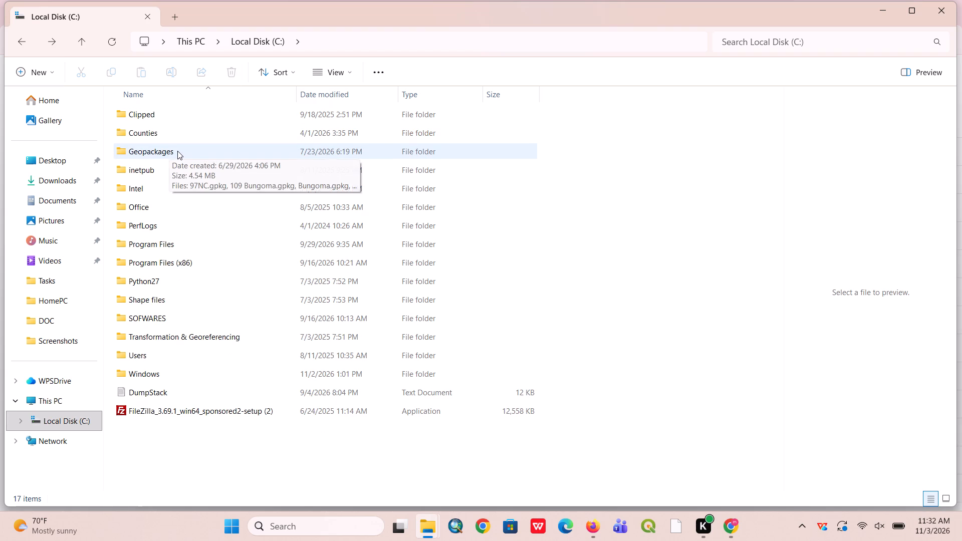
Check the contents of the Geopackages folder on Local Disk (C:) and delete the folder.
click(196, 151)
double_click(196, 151)
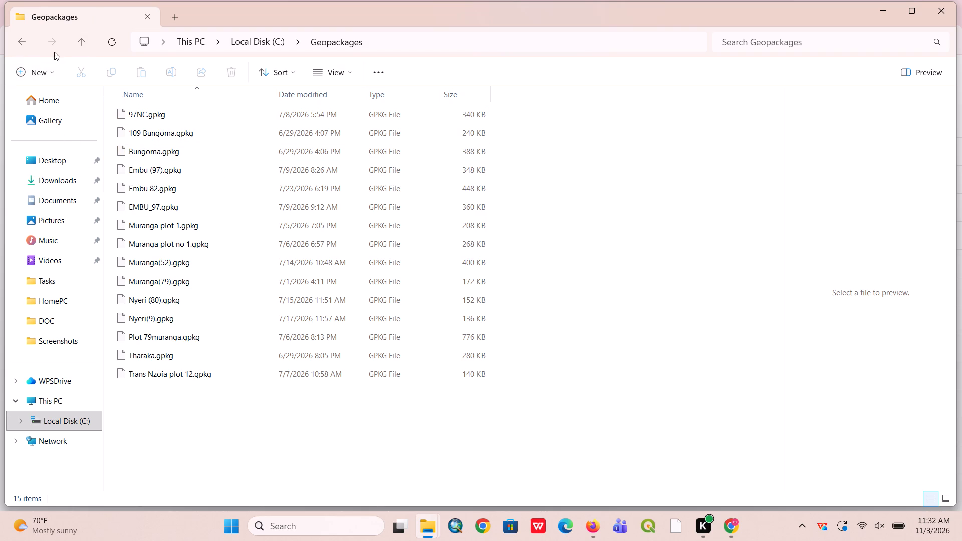
click(24, 39)
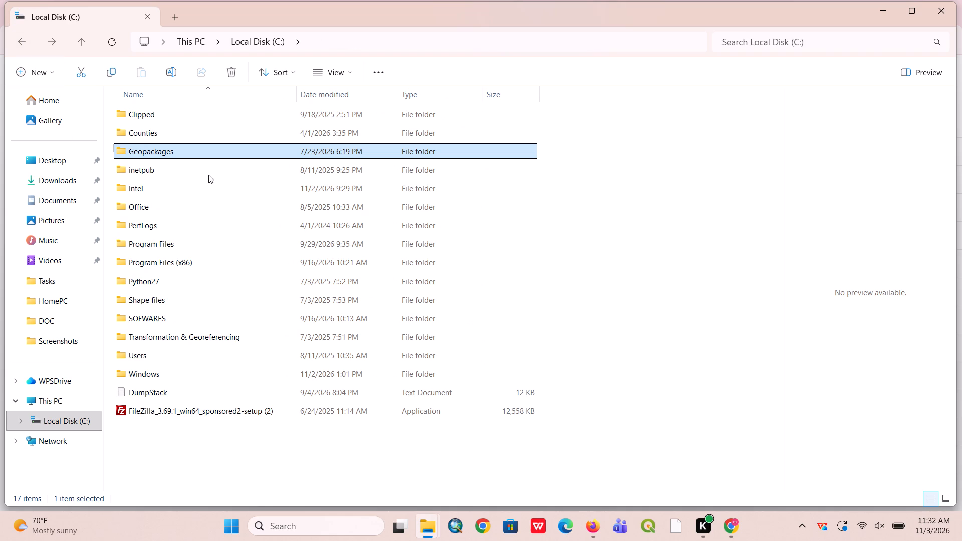
click(227, 76)
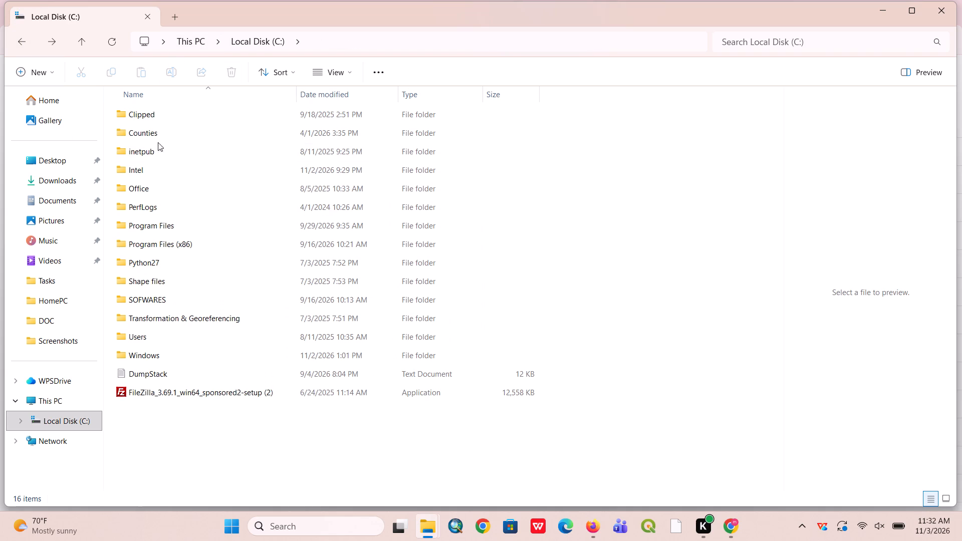
Check the contents of the Clipped folder on Local Disk (C:) and delete the folder.
double_click(188, 115)
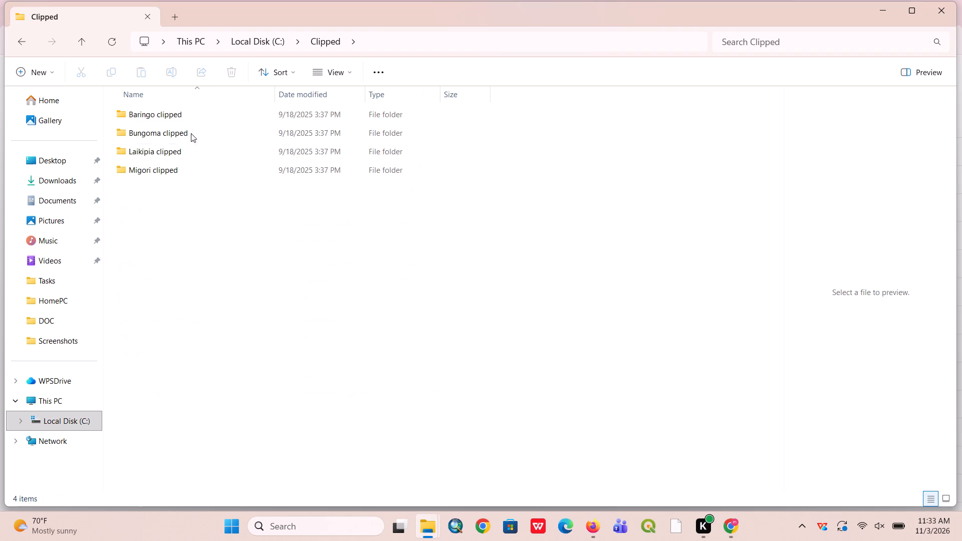
click(26, 38)
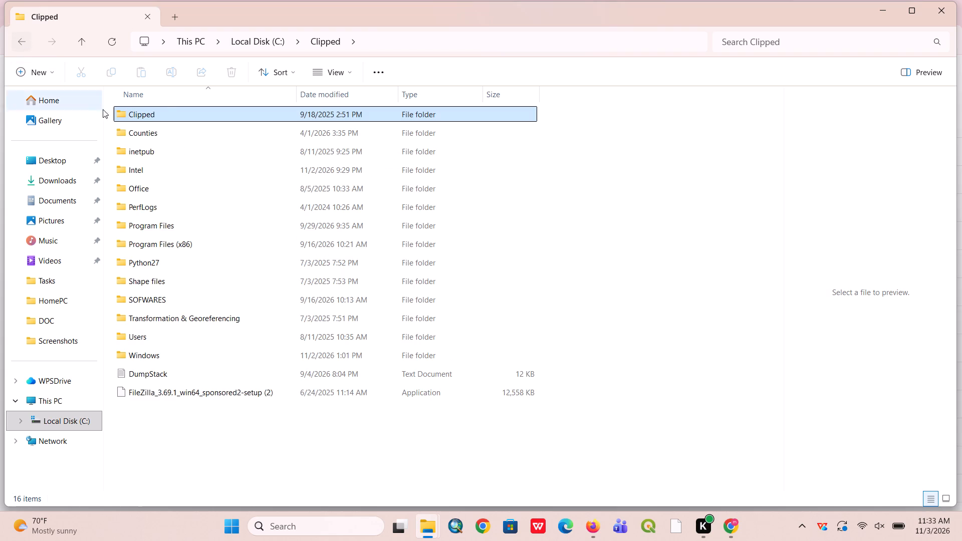
click(228, 73)
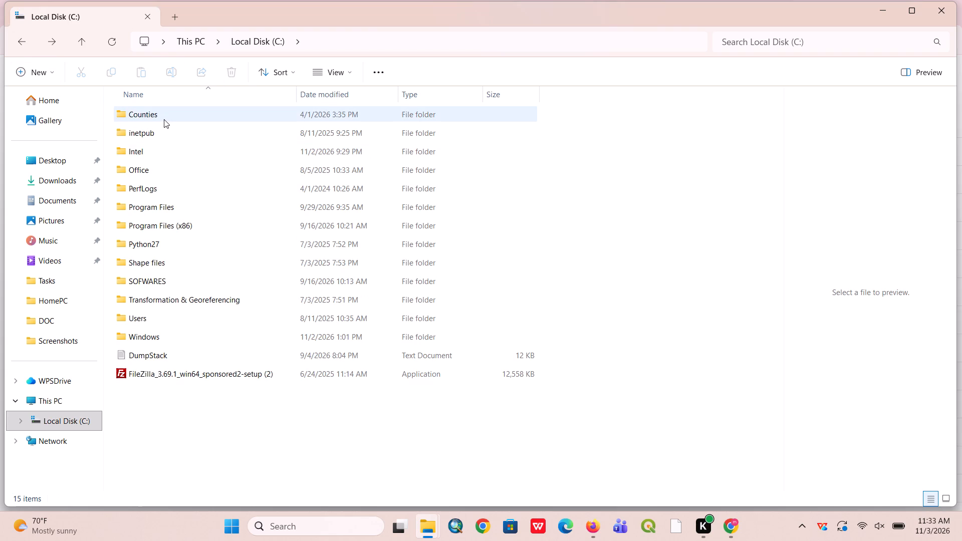
Examine the contents of the Counties, Office and SOFWARES folders on Local Disk (C:).
double_click(168, 119)
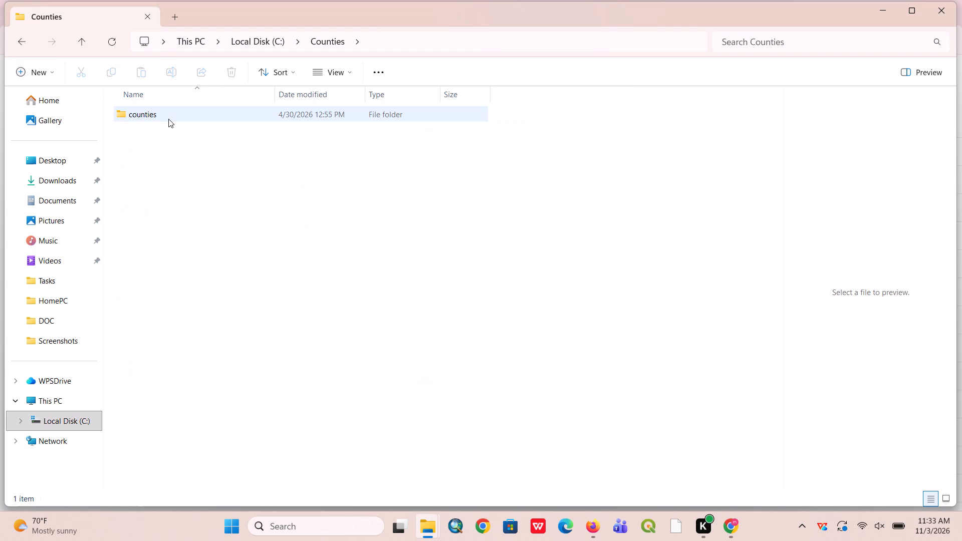
double_click(168, 119)
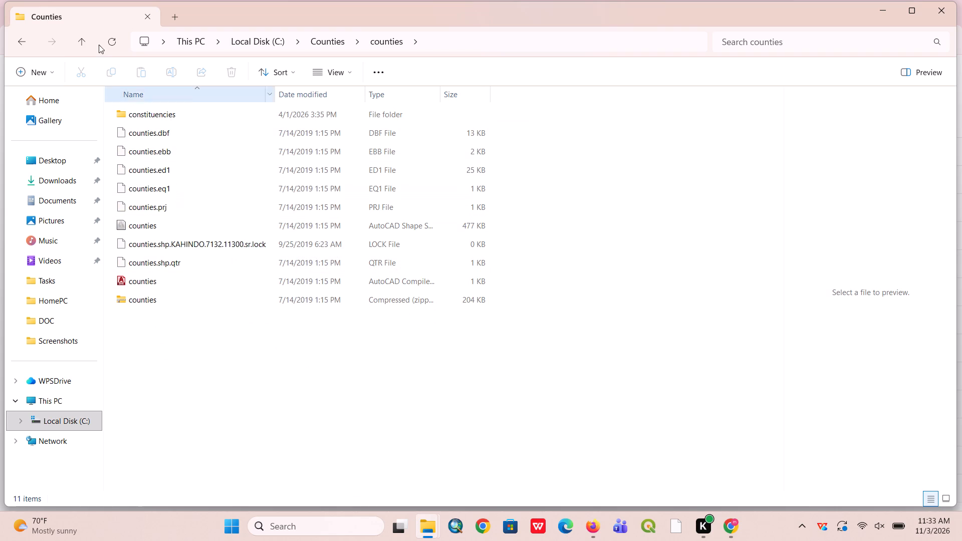
click(25, 42)
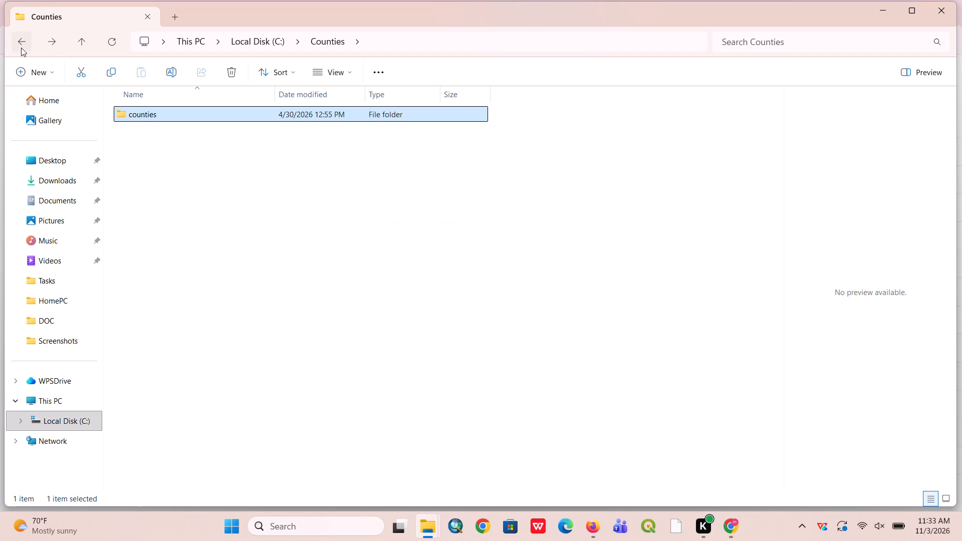
click(21, 47)
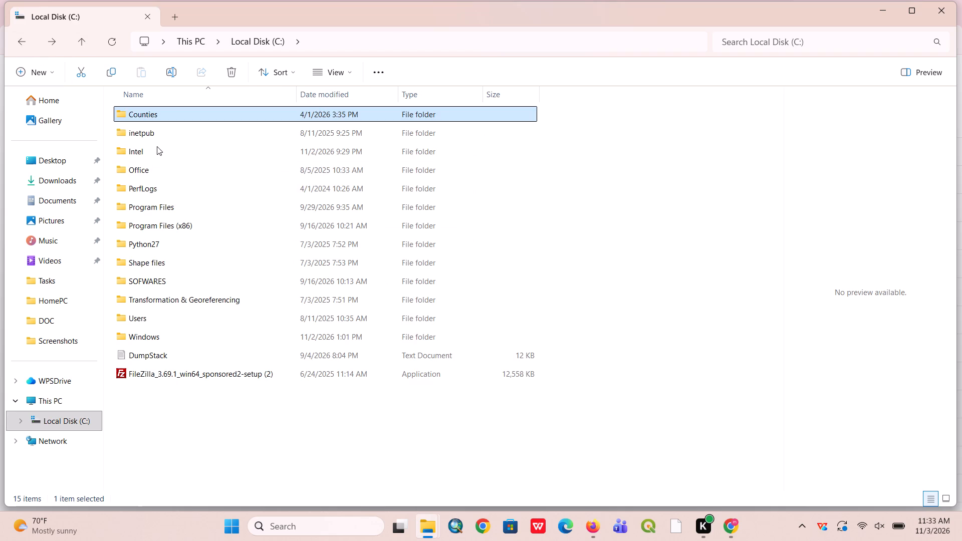
double_click(158, 165)
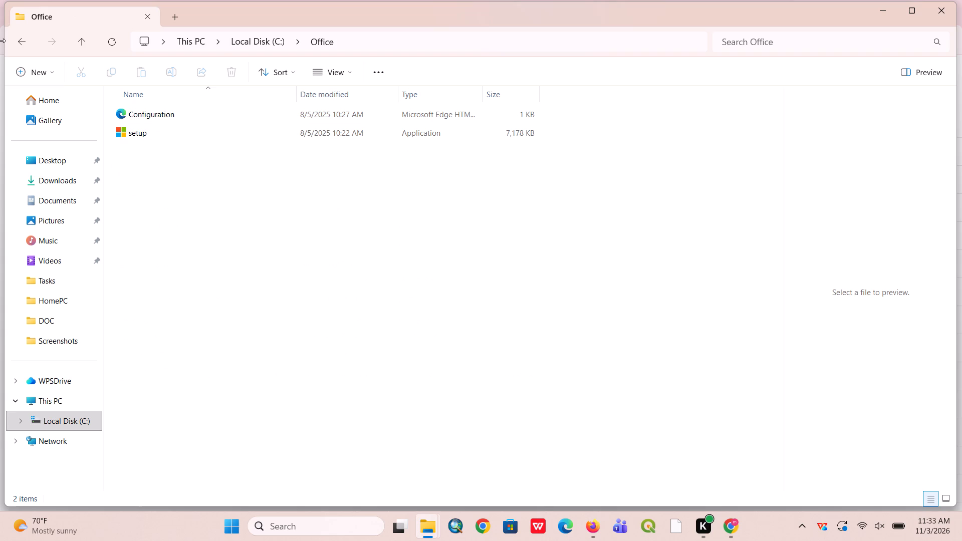
click(24, 42)
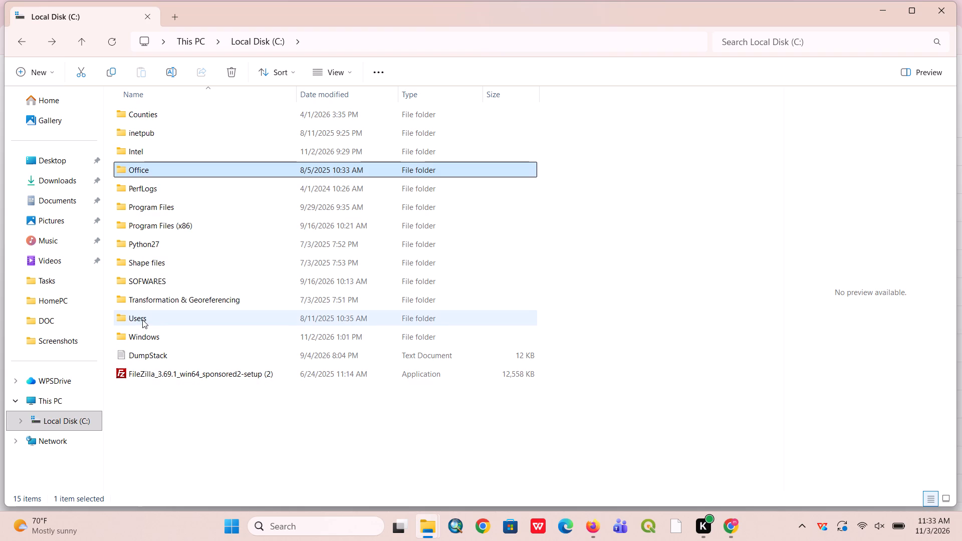
double_click(155, 286)
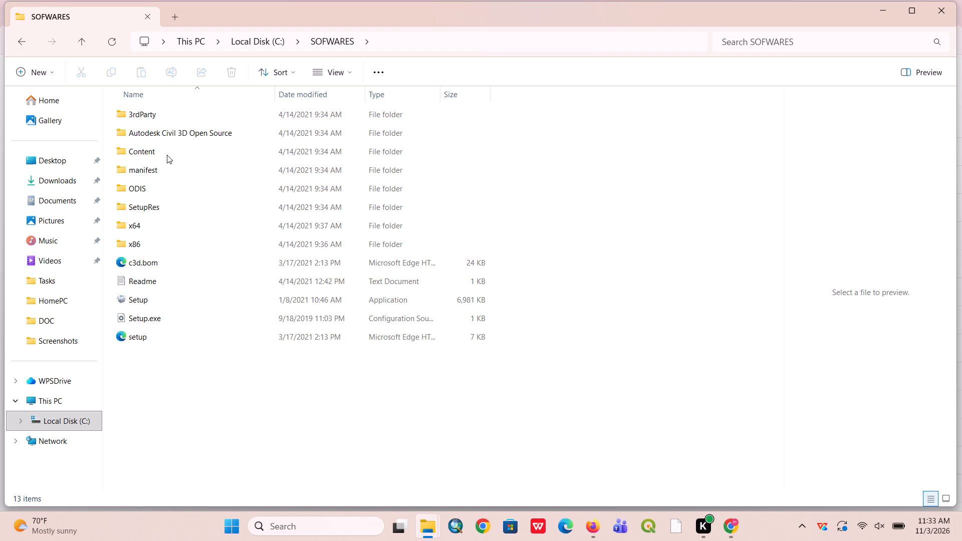
scroll(176, 203, down, 4)
scroll(176, 204, up, 5)
click(17, 41)
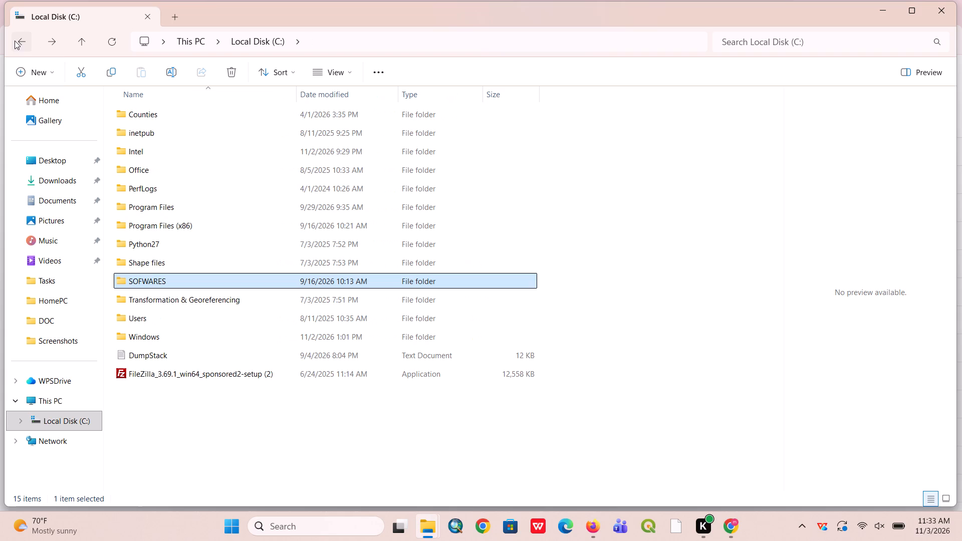